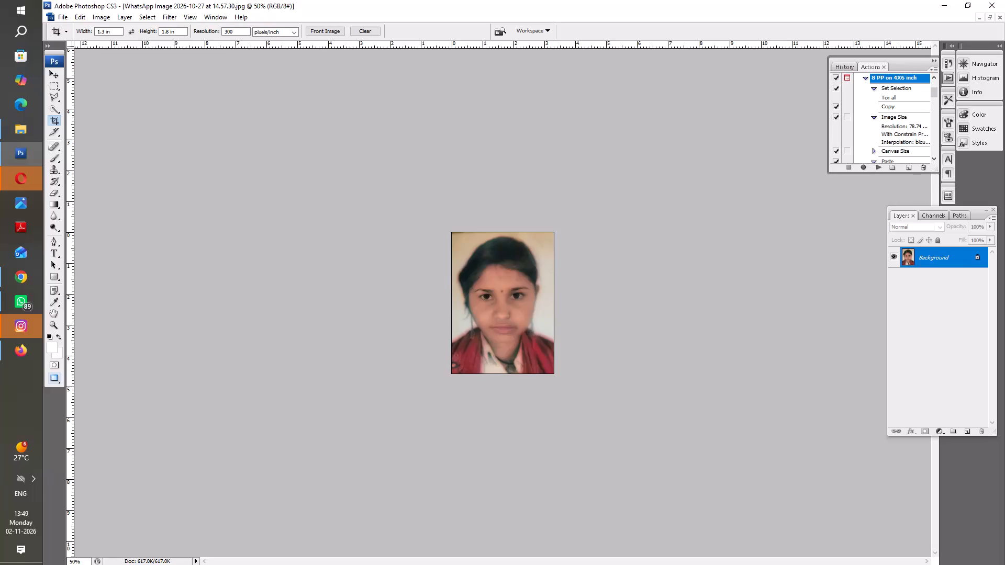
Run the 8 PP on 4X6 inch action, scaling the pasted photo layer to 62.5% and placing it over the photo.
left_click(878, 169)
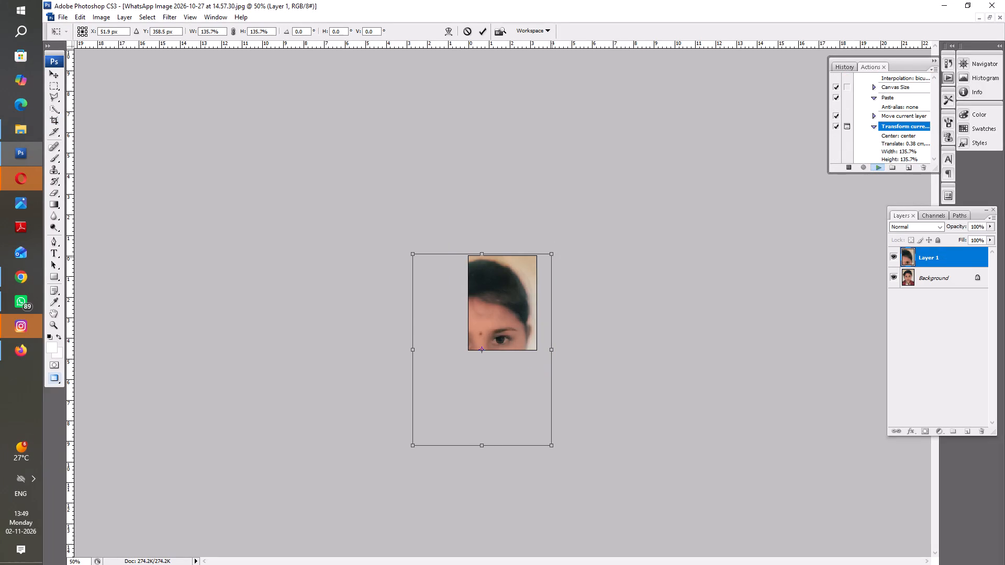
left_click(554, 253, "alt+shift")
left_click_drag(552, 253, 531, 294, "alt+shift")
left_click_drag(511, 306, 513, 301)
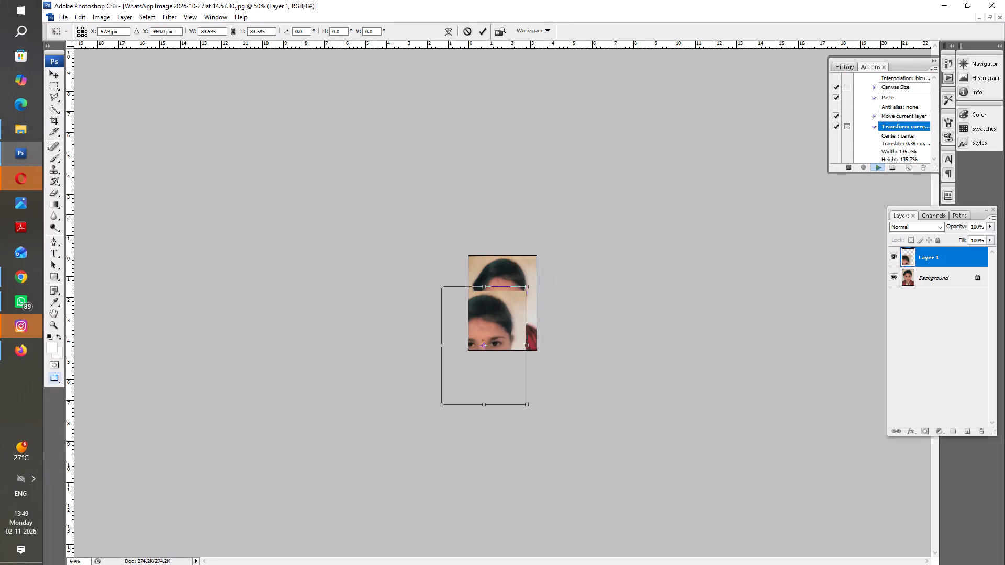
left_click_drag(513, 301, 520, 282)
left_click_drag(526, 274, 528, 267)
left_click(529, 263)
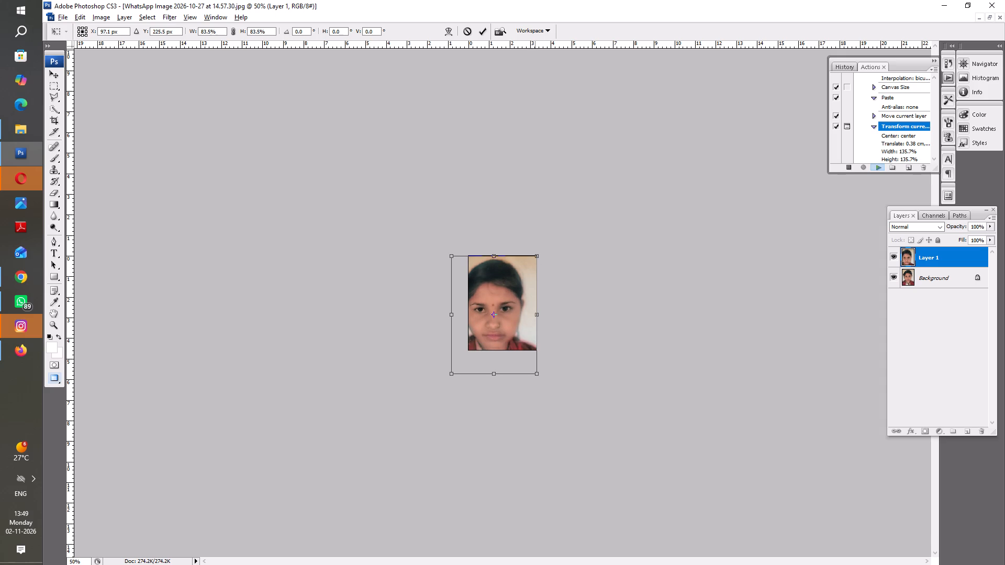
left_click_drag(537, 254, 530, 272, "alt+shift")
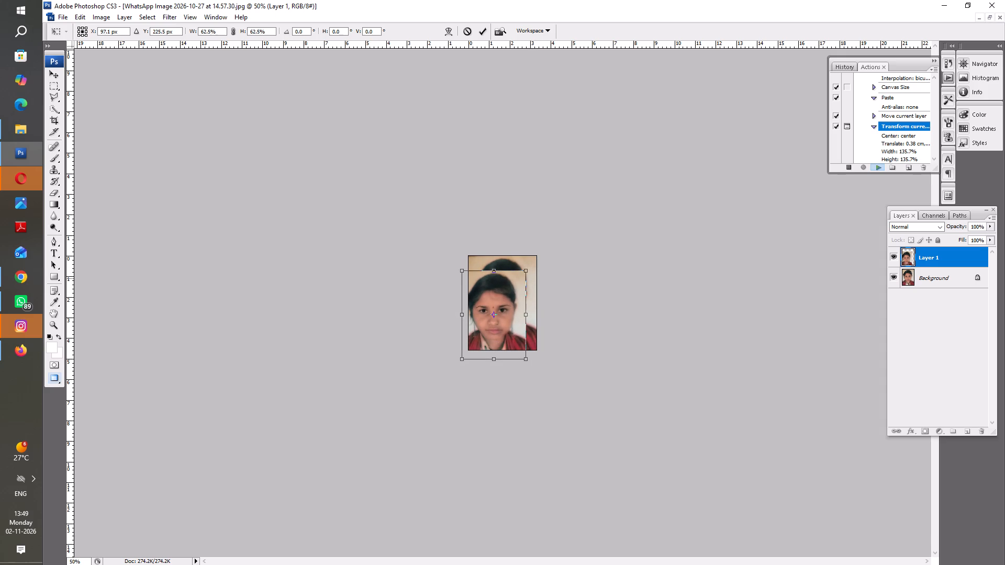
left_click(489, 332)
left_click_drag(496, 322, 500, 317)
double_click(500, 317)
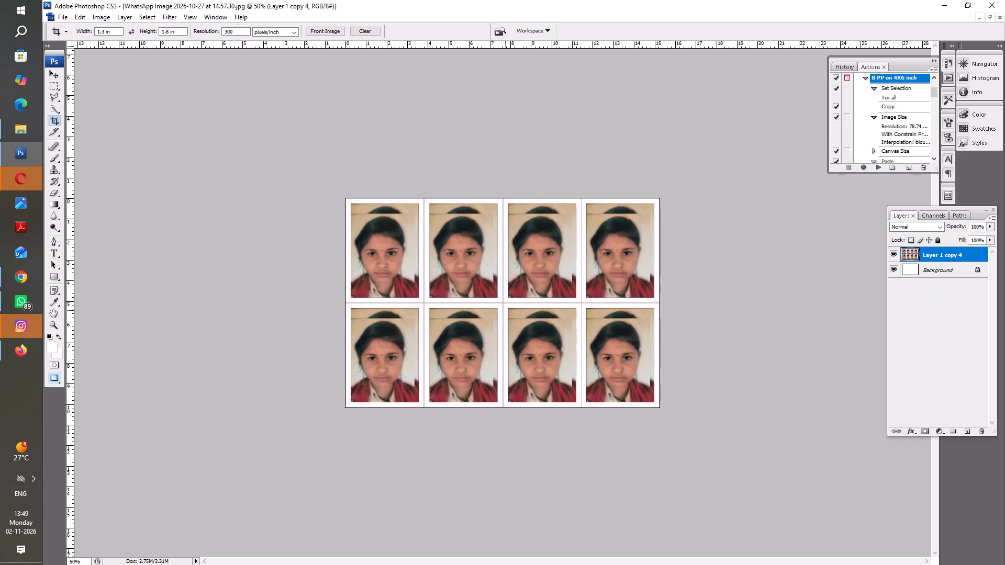
Restore the photo to its originally opened state from the history snapshot.
left_click(837, 66)
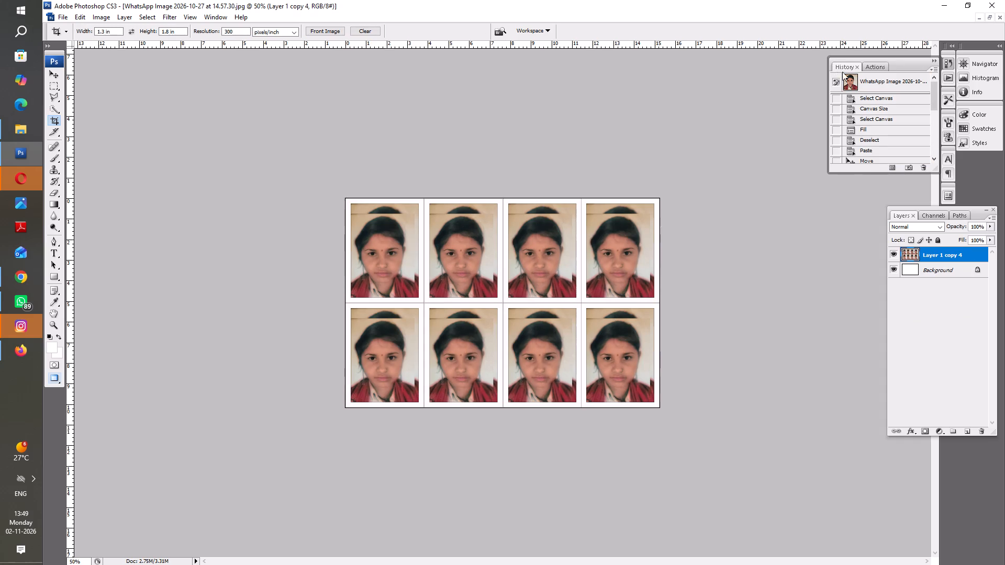
left_click(864, 77)
Start a 1.3 × 1.8 in crop frame at the photo's upper-left area and set the crop shield opacity to 67%.
left_click_drag(389, 152, 458, 229)
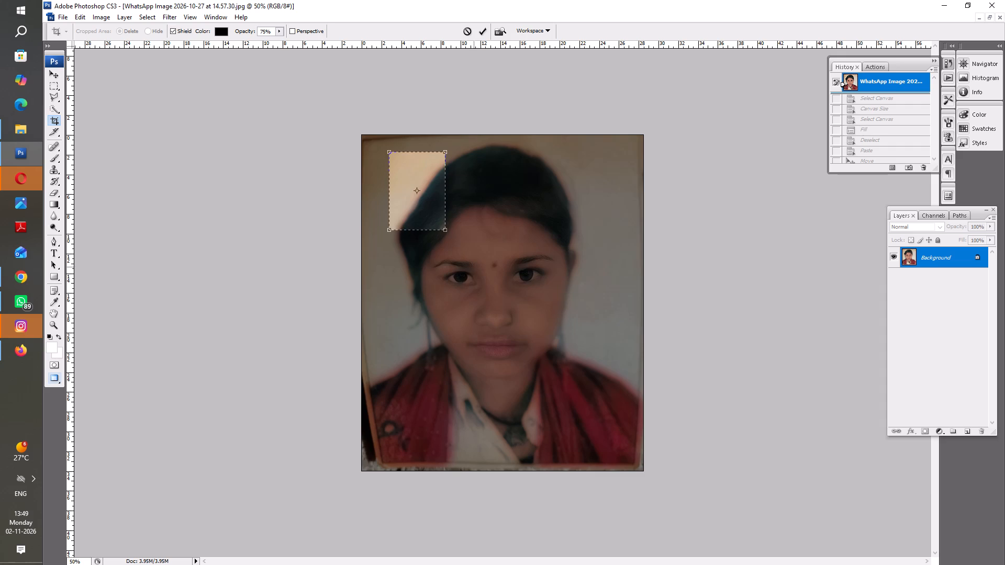
left_click(449, 230)
left_click(555, 338)
left_click(280, 30)
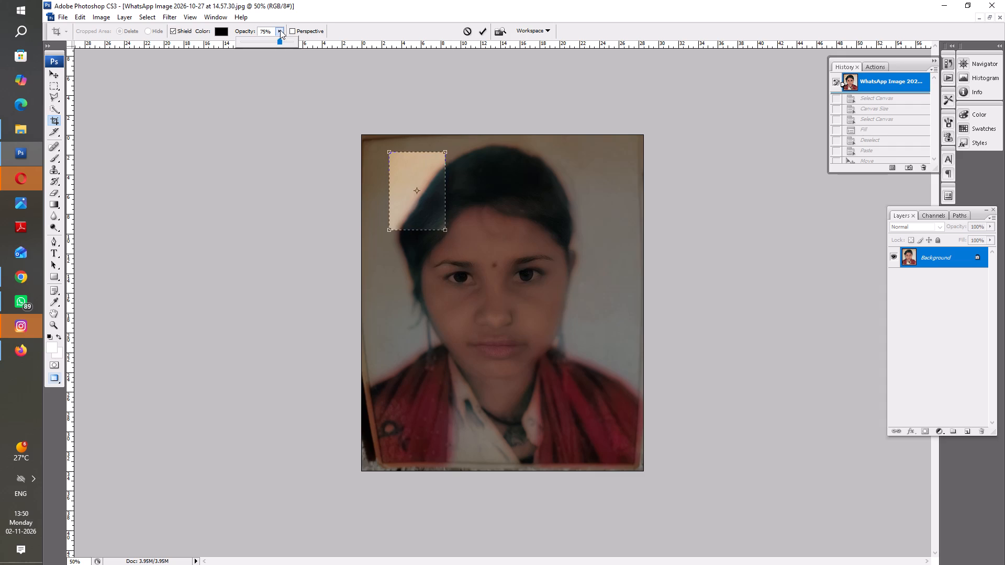
double_click(287, 41)
left_click(287, 42)
left_click_drag(289, 42, 299, 42)
left_click_drag(296, 42, 281, 42)
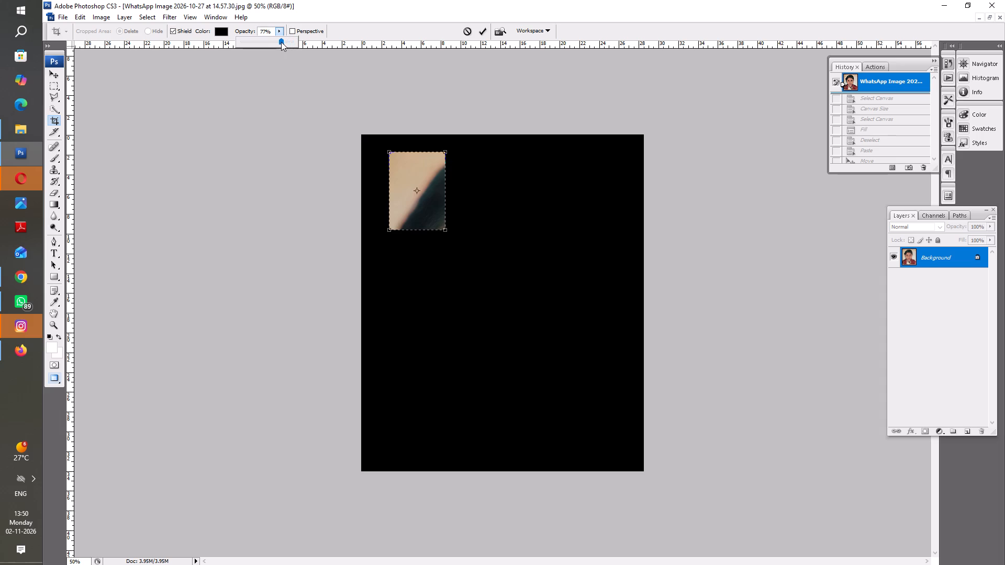
left_click_drag(281, 42, 275, 43)
Enlarge and reposition the crop frame around the head and shoulders, excluding the photo's worn borders, and apply the crop.
left_click_drag(447, 230, 485, 277)
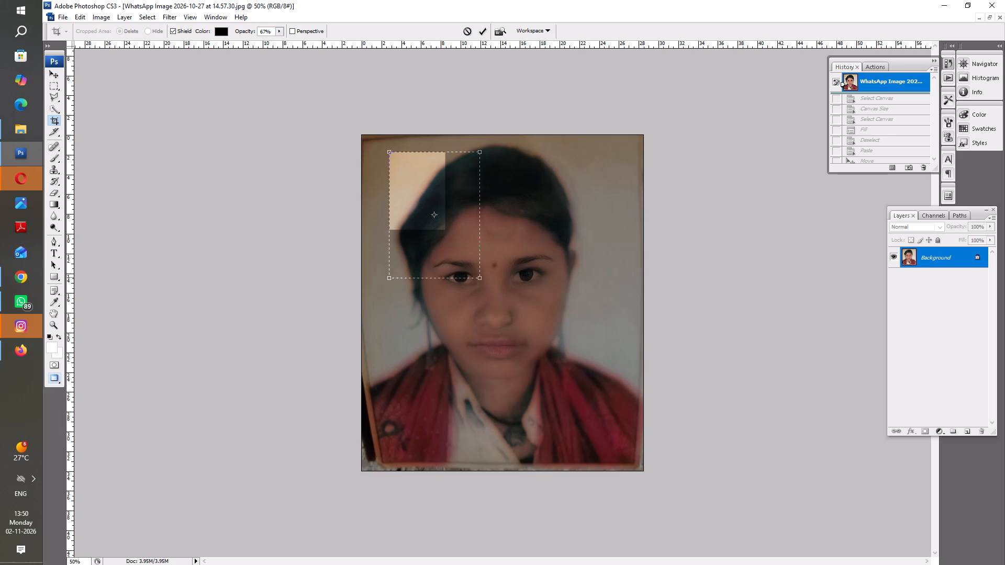
left_click_drag(485, 277, 626, 453)
left_click_drag(566, 403, 563, 396)
double_click(563, 395)
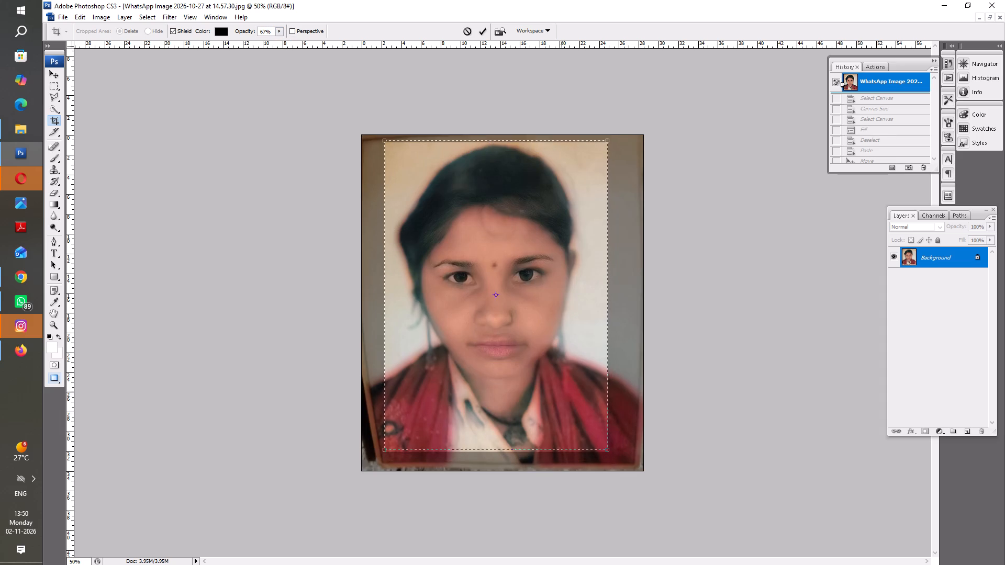
left_click(562, 390)
key("Return")
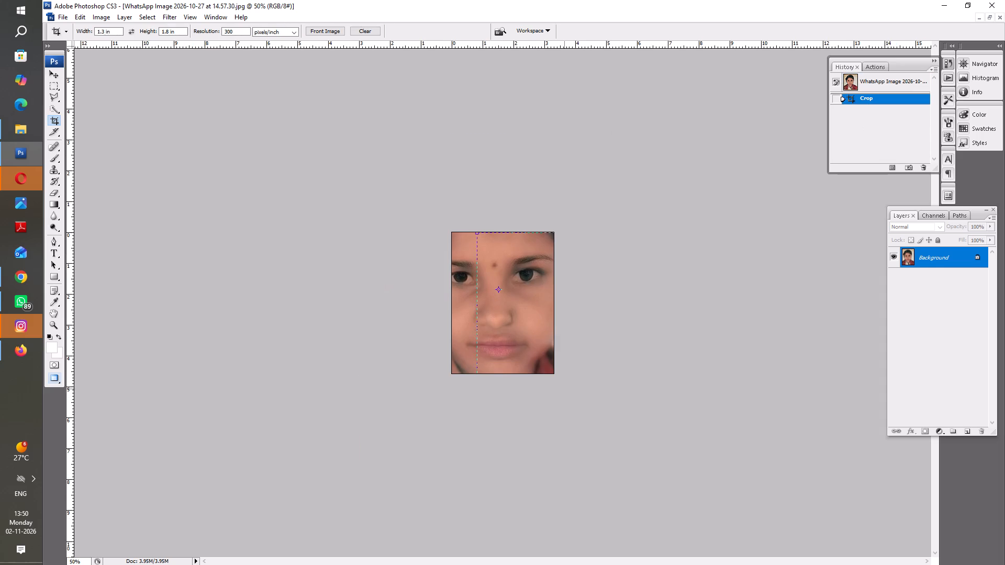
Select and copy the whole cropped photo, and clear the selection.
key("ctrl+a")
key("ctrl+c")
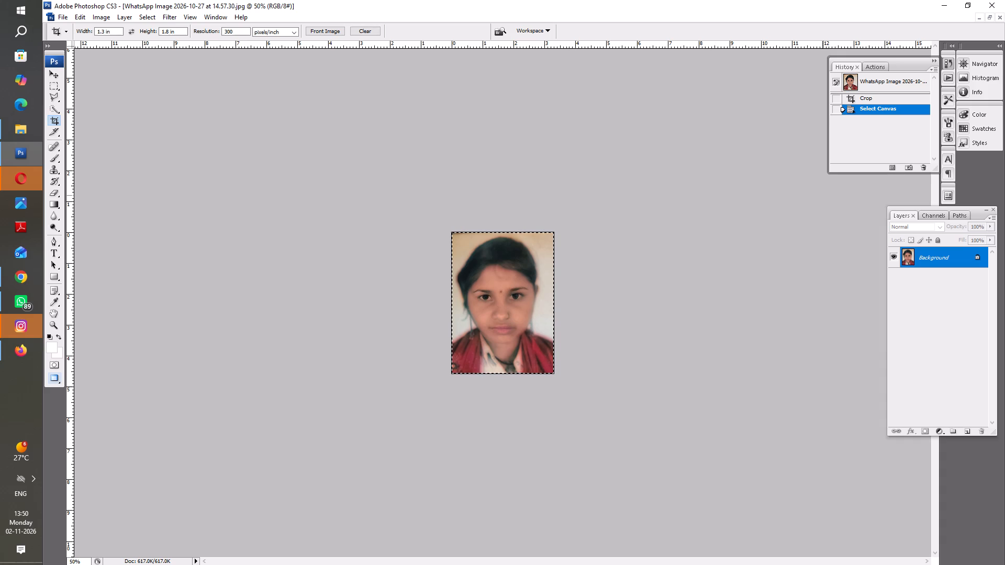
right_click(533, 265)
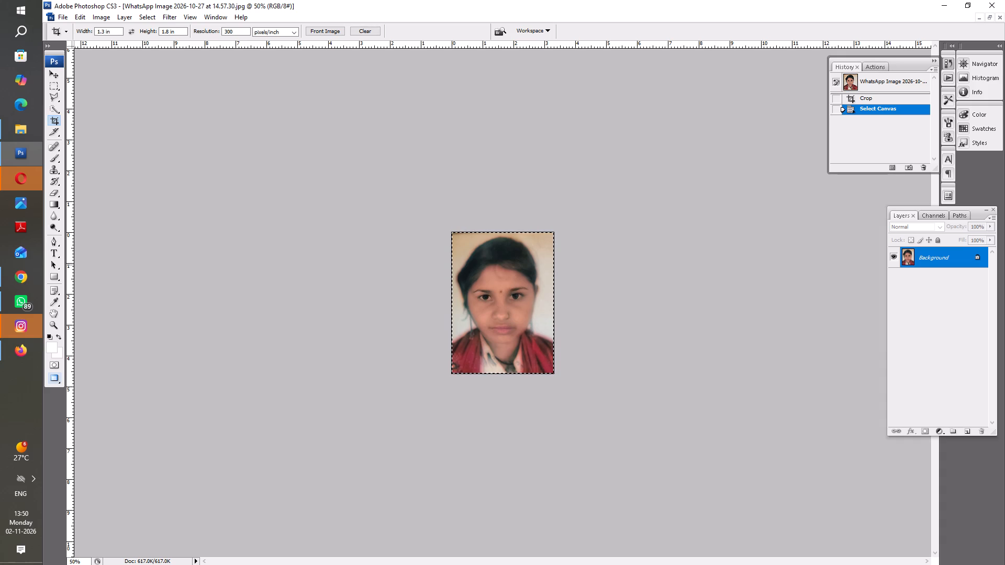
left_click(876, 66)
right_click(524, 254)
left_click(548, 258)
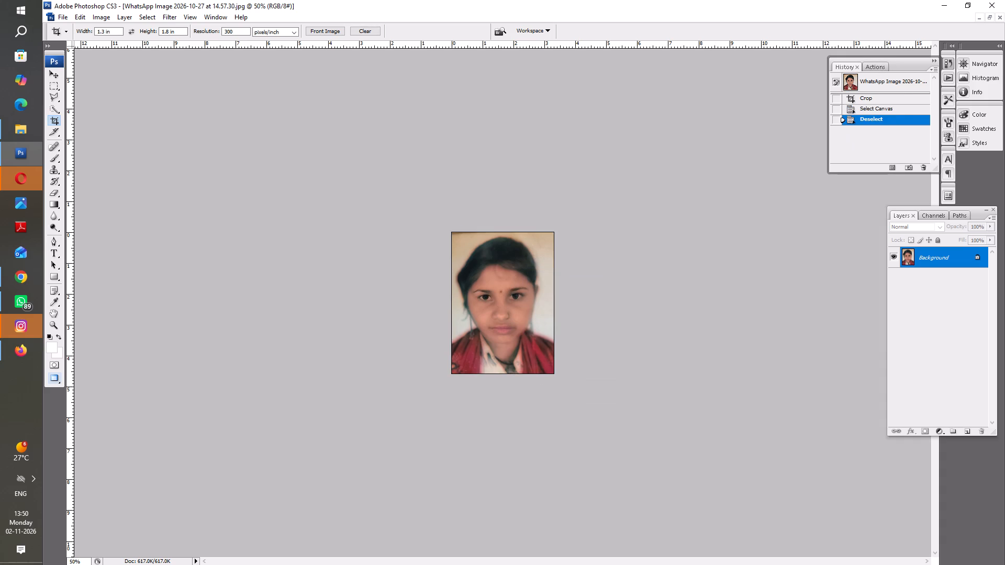
Run the 8 PP on 4X6 inch action and scale the pasted photo layer down to 13.3% at its transform stage.
left_click(877, 68)
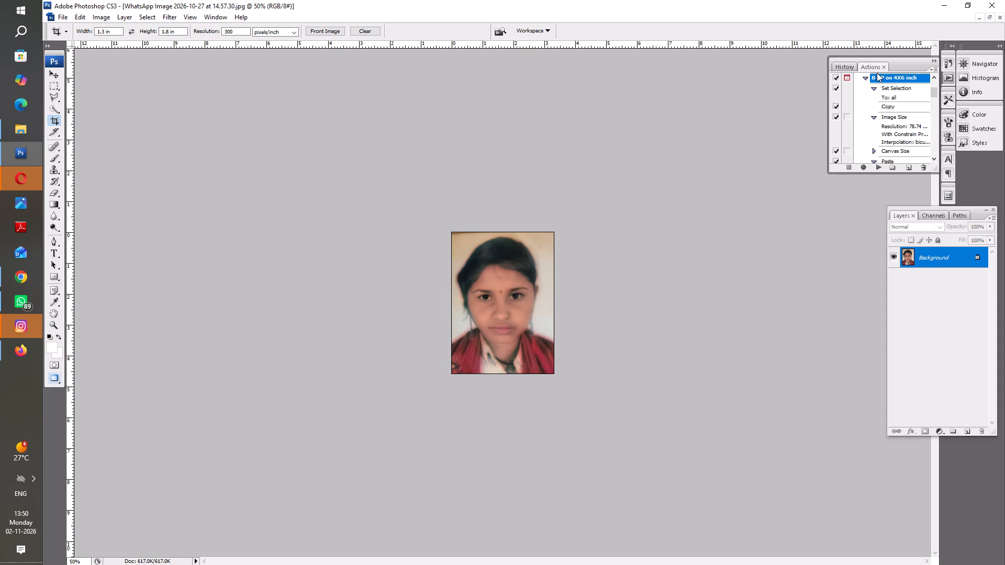
left_click(877, 169)
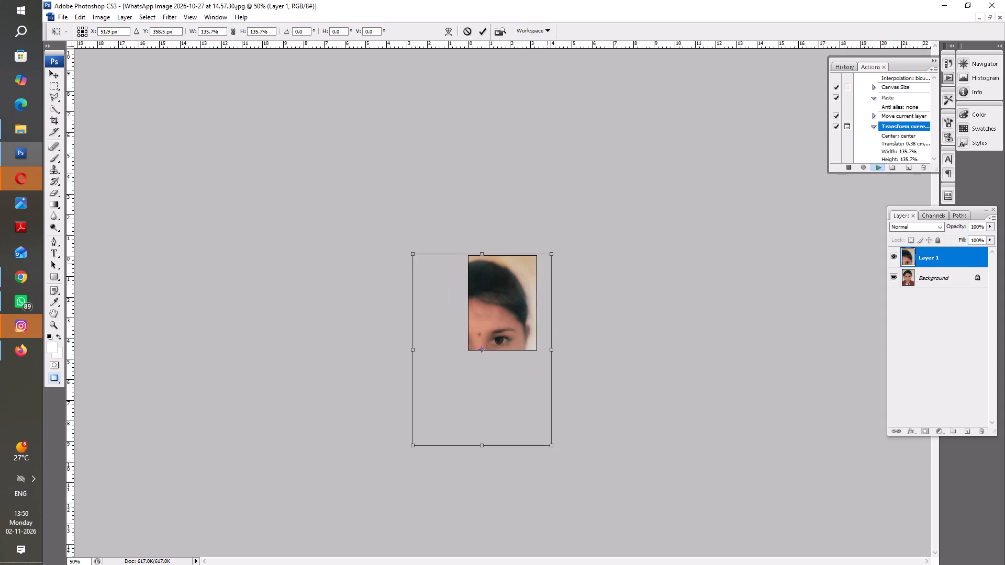
left_click(553, 252, "alt+shift")
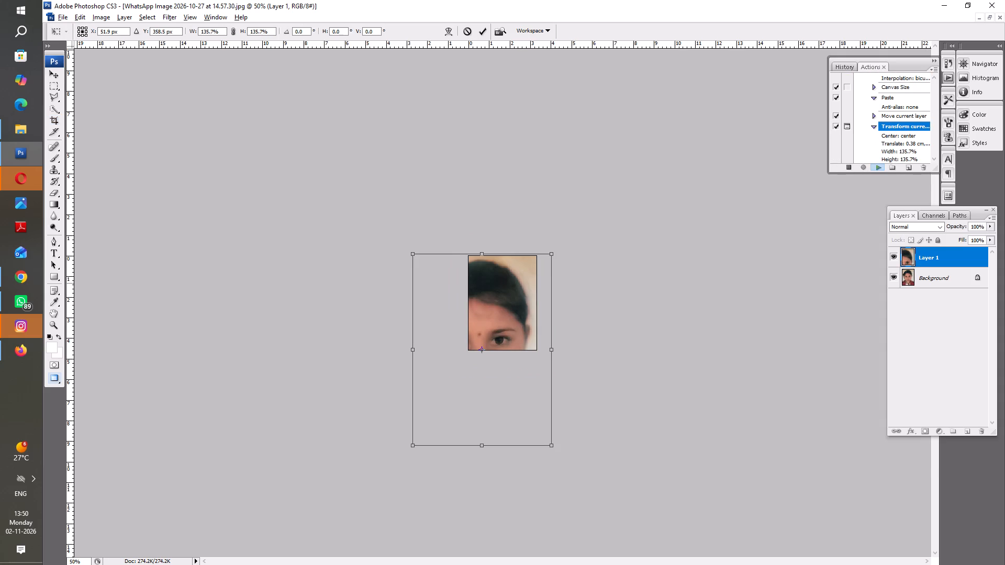
left_click(534, 284, "alt+shift")
left_click_drag(411, 255, 482, 335, "alt+shift")
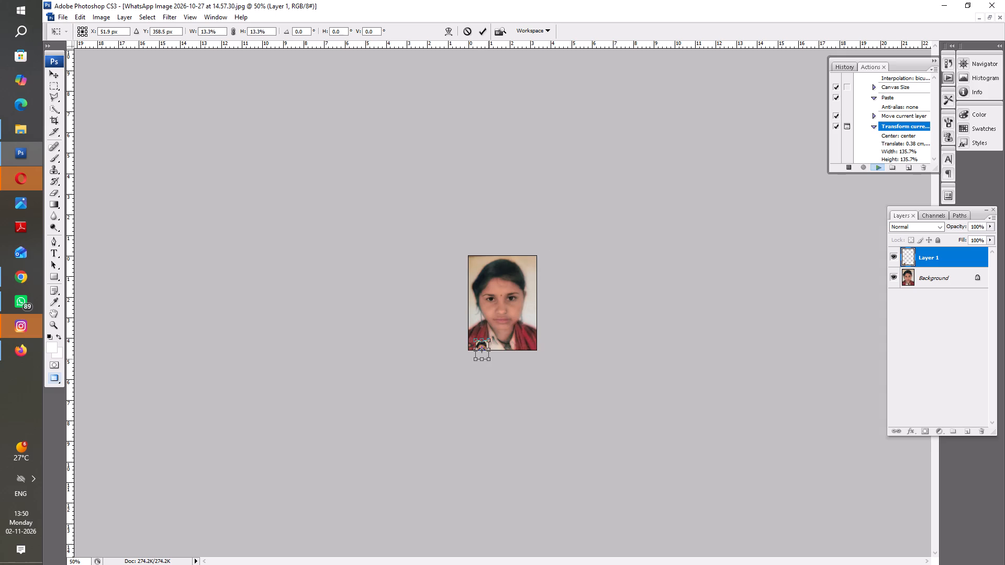
Move the shrunken photo copy off the canvas past its lower-left corner, unrotated, and apply the transform to finish the action.
key("ctrl+plus")
key("ctrl+plus")
key("ctrl+plus")
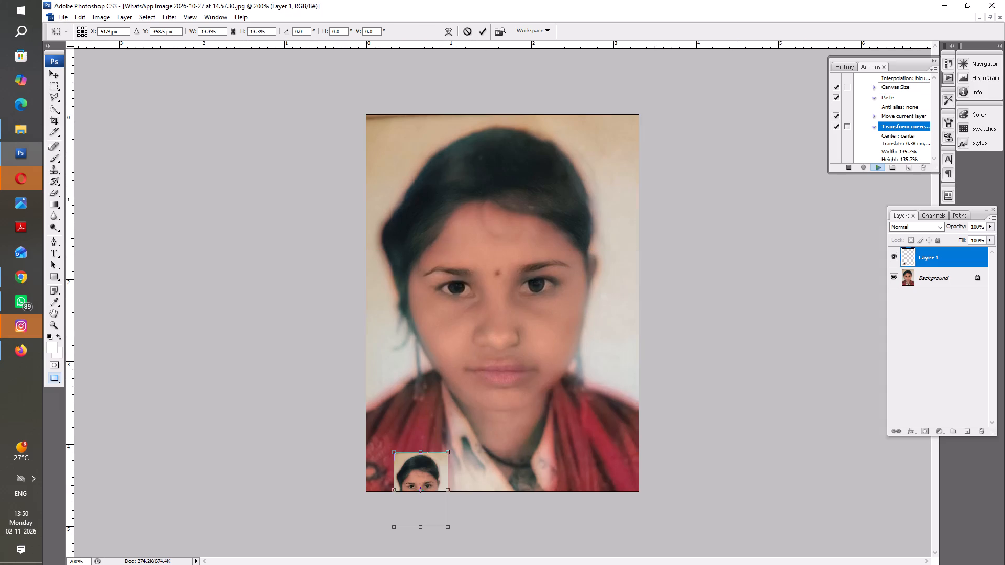
left_click(430, 518)
left_click_drag(446, 492, 463, 462)
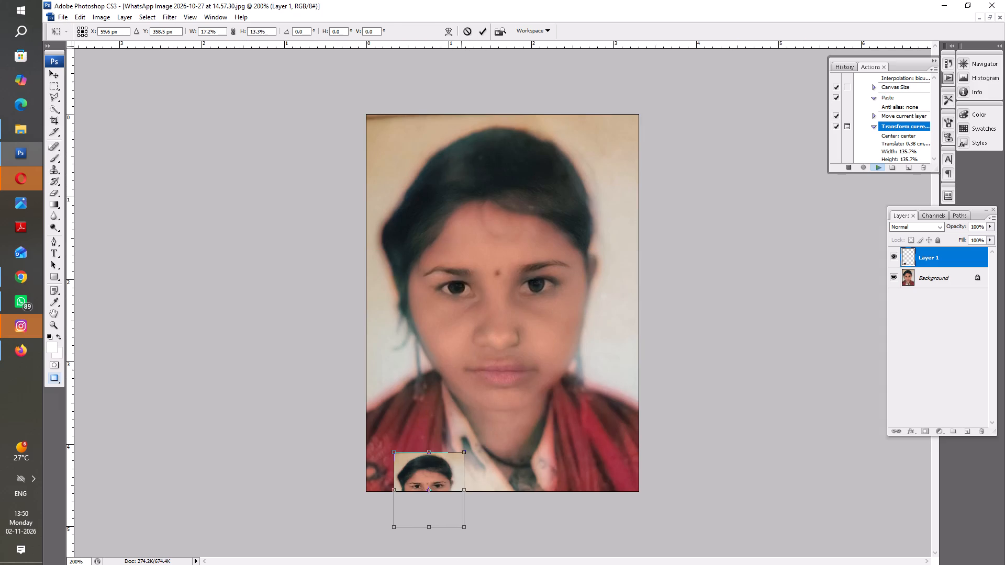
key("ctrl+z")
left_click(430, 477)
left_click_drag(435, 465, 455, 417)
left_click(457, 413)
left_click_drag(463, 388, 502, 286)
left_click(541, 288)
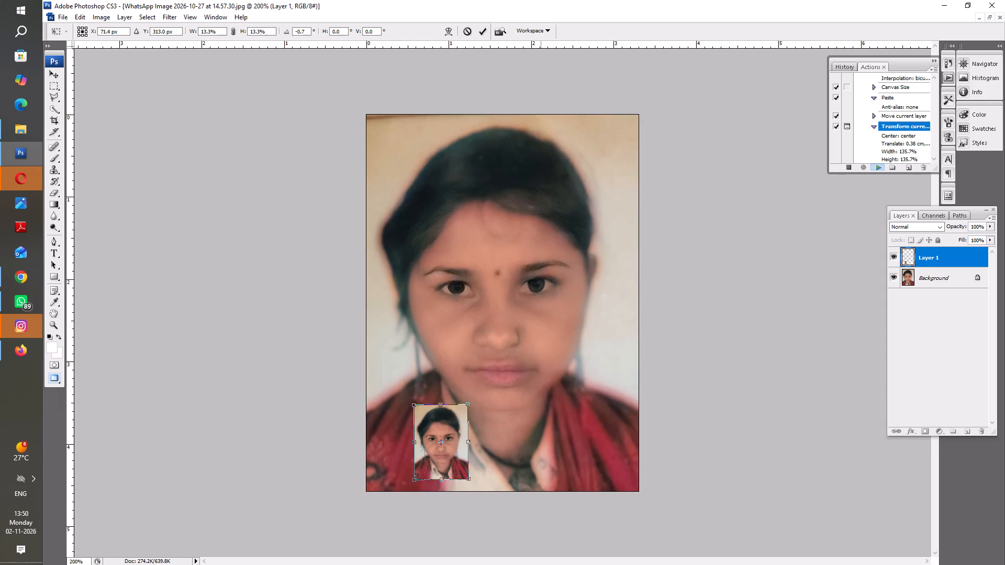
left_click_drag(541, 298, 540, 308)
left_click(537, 325)
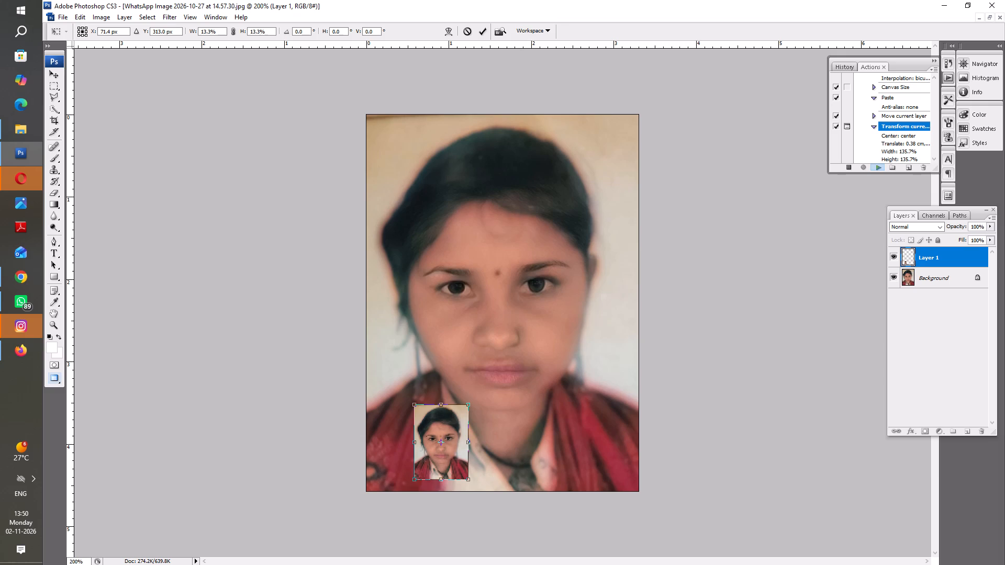
left_click(458, 440)
left_click_drag(417, 557, 400, 564)
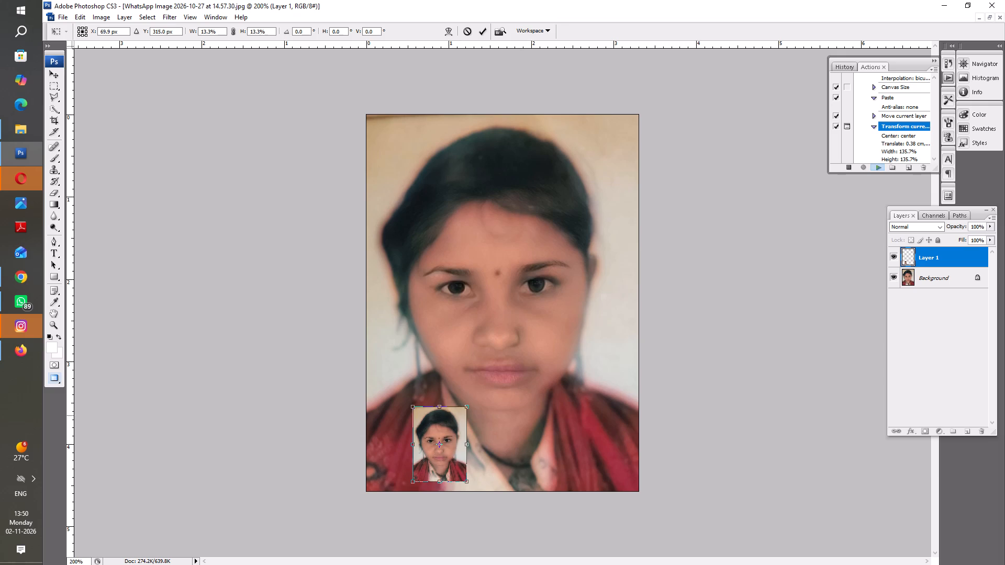
left_click_drag(432, 467, 372, 517)
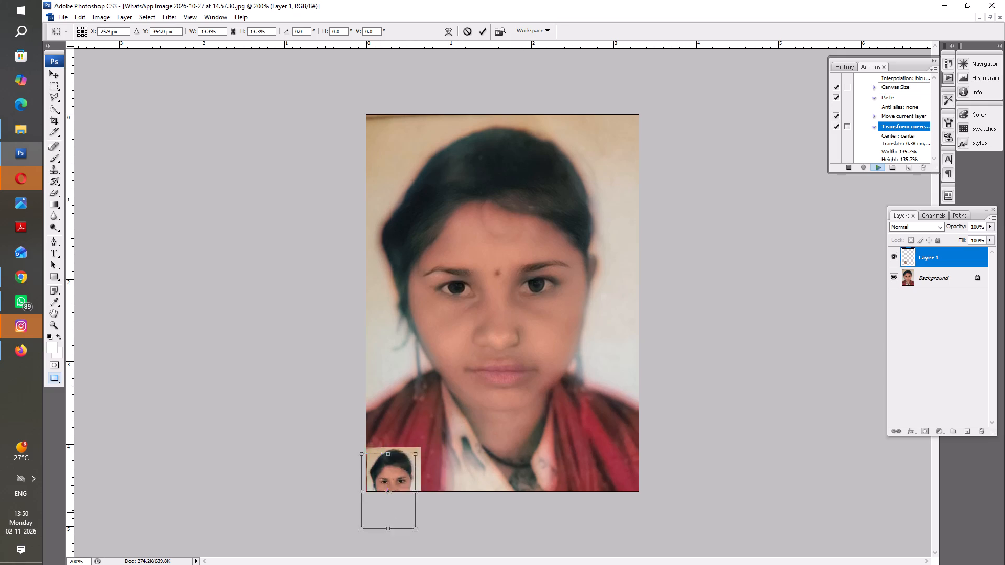
left_click_drag(372, 517, 301, 564)
key("Return")
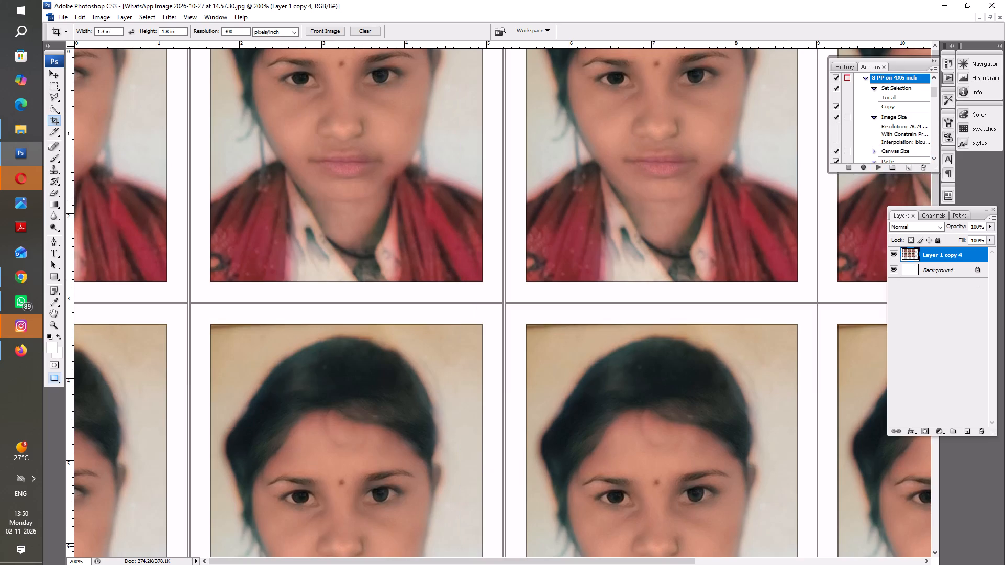
Free-transform the eight-photo grid layer, stretching its height to 102.6%.
key("ctrl+minus")
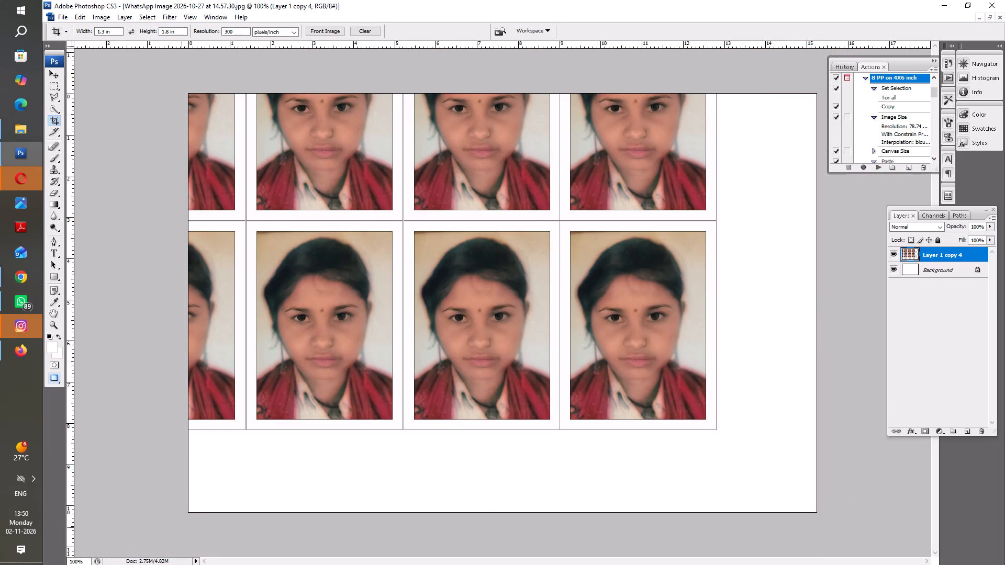
key("ctrl+t")
left_click_drag(598, 434, 617, 445)
left_click(700, 470)
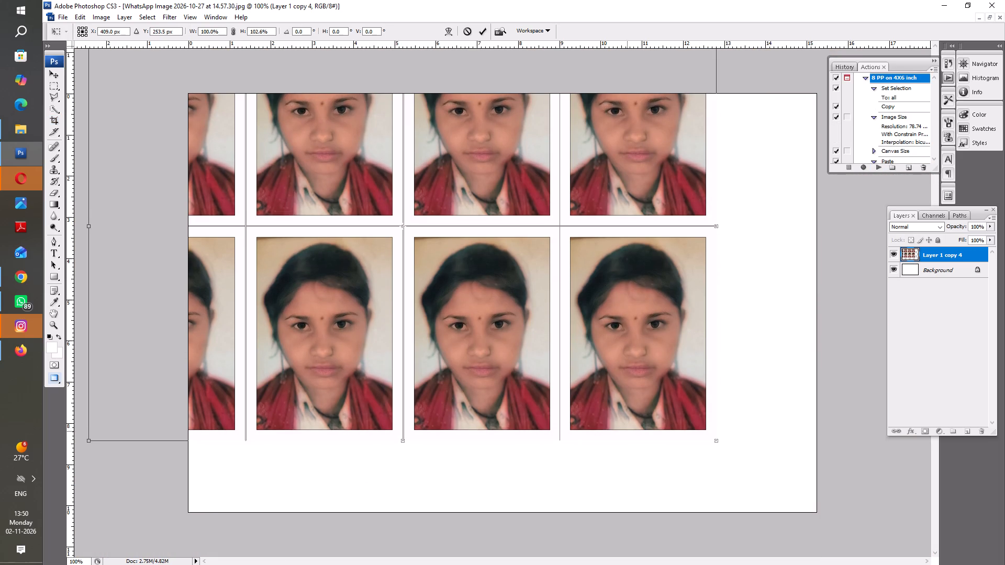
Move the eight-photo grid to X 600 px, Y 376.5 px so it spans the full width of the sheet.
left_click_drag(528, 382, 574, 401)
left_click_drag(598, 409, 656, 422)
left_click(667, 450)
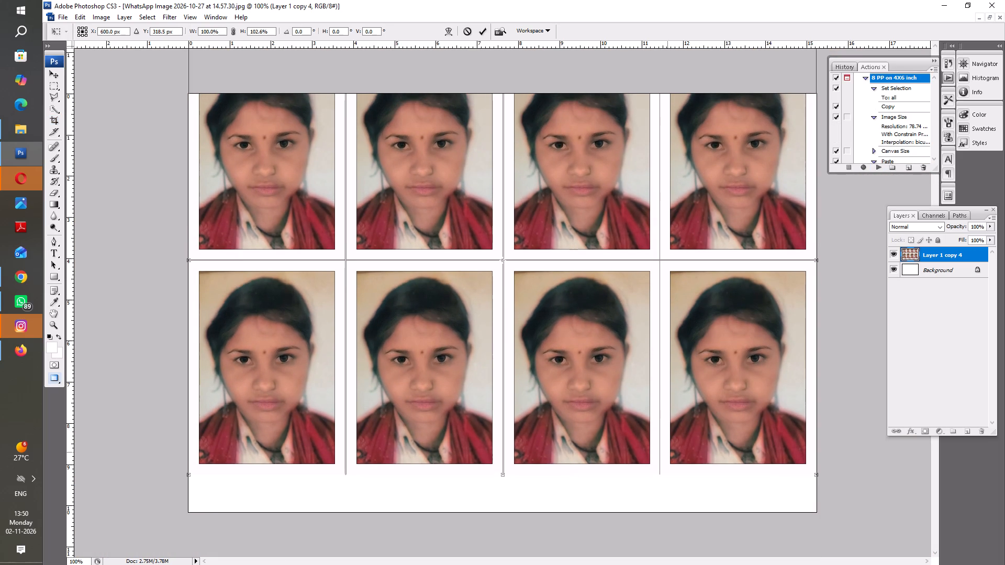
key("Down")
key("Down")
key("Down")
key("Down")
key("Down")
key("Down")
key("Down")
key("Down")
key("Down")
key("Down")
key("Down")
key("Down")
key("Down")
key("Down")
key("Down")
key("Down")
key("Down")
key("Down")
key("Down")
key("Down")
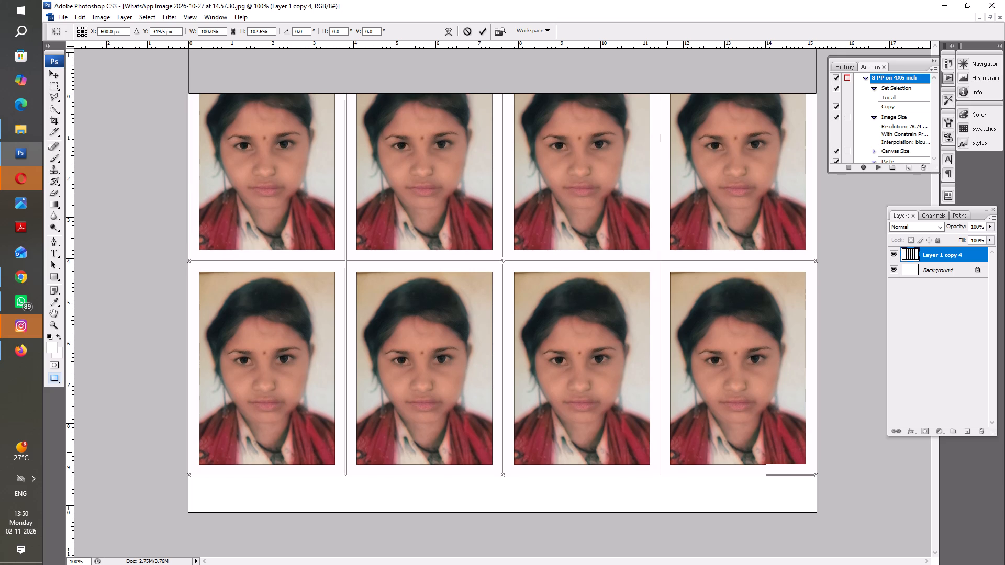
key("Down")
key("Down")
key("Down")
key("Down")
key("Down")
key("Down")
key("Down")
key("Down")
key("Down")
key("Down")
key("Down")
key("Down")
key("Down")
key("Down")
key("Down")
key("Down")
key("Down")
key("Down")
key("Down")
key("Down")
key("Down")
key("Down")
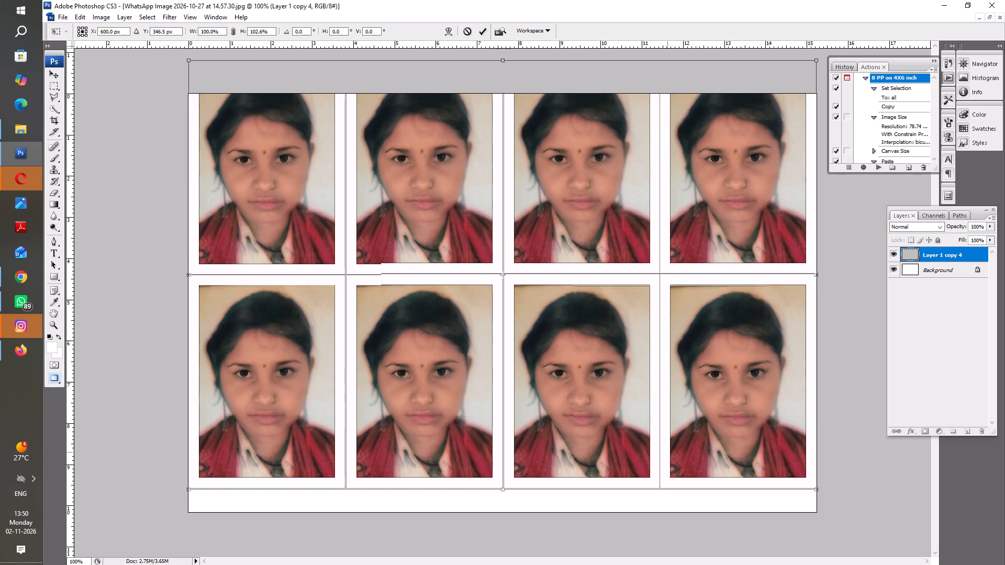
key("Down")
key("Down")
key("Down")
key("Down")
key("Down")
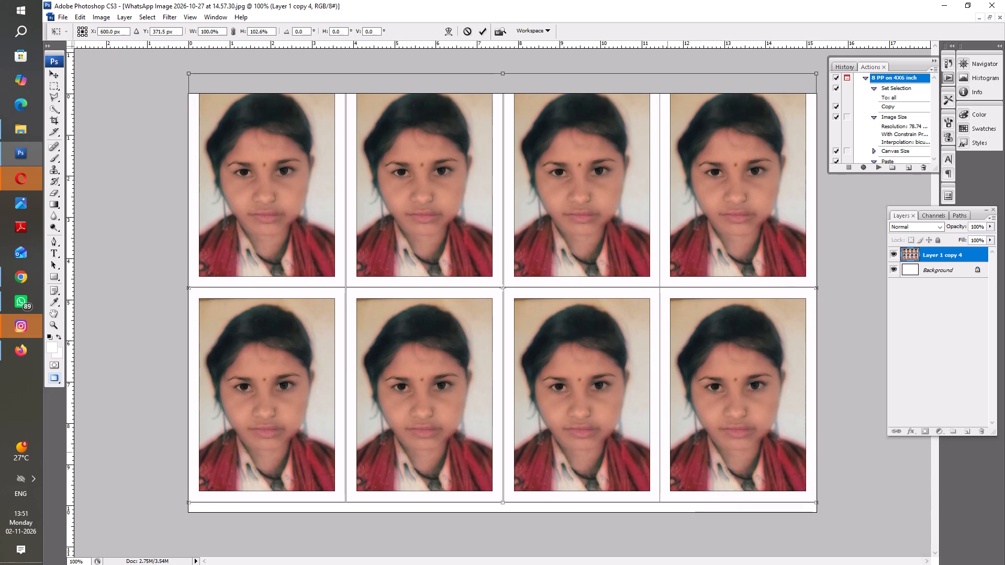
key("Down")
key("Down")
key("Down")
key("Down")
key("Down")
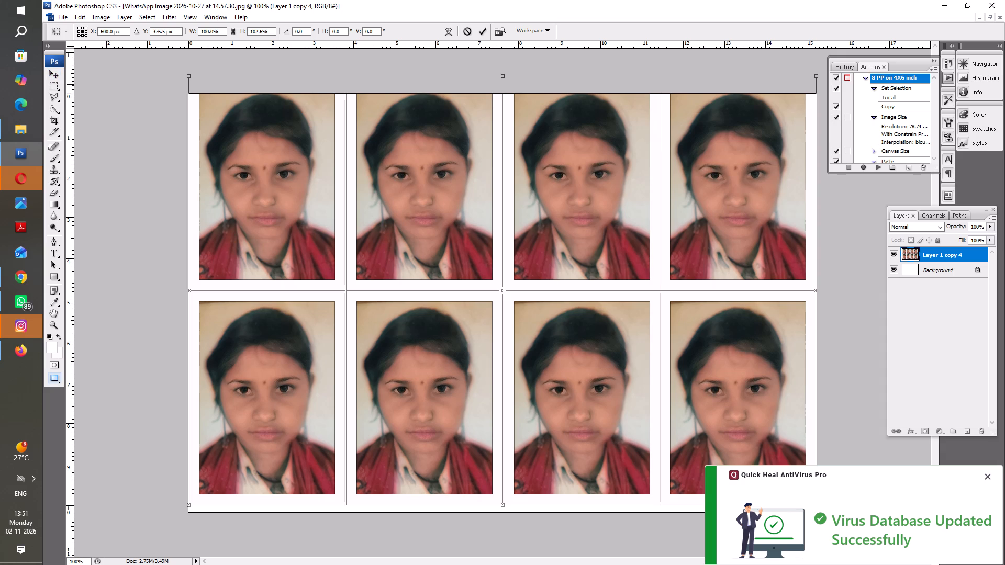
Scale the grid to 92.7% width and 95.1% height, roughly centre it on the sheet with white margins, and apply the transform.
left_click(189, 77, "alt+shift")
left_click_drag(194, 81, 214, 96, "alt+shift")
left_click_drag(218, 99, 234, 112, "alt+shift")
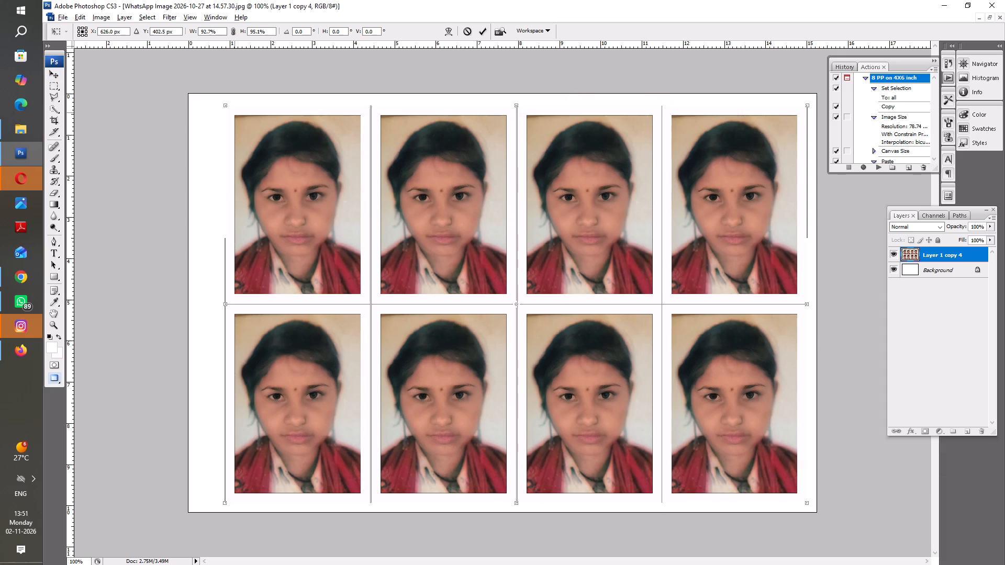
left_click_drag(651, 261, 637, 261)
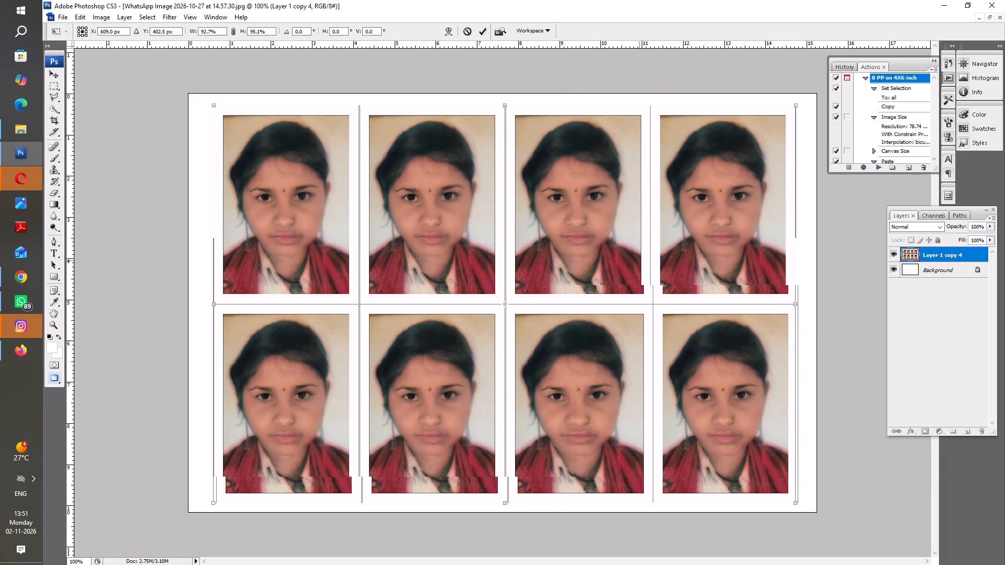
left_click_drag(637, 261, 633, 261)
key("Return")
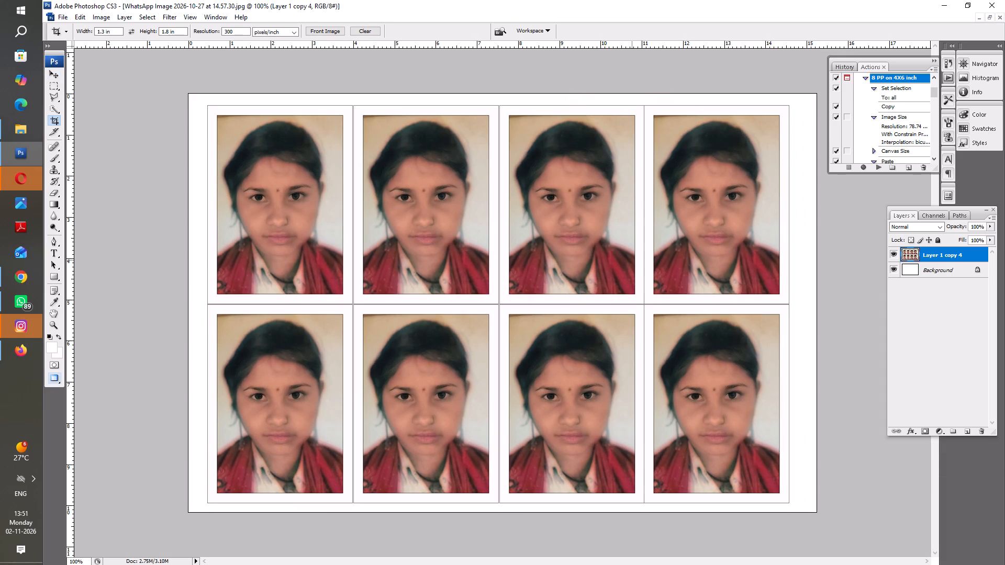
Open the print settings for the photo sheet and its page setup for the EPSON L130 Series printer.
key("ctrl+p")
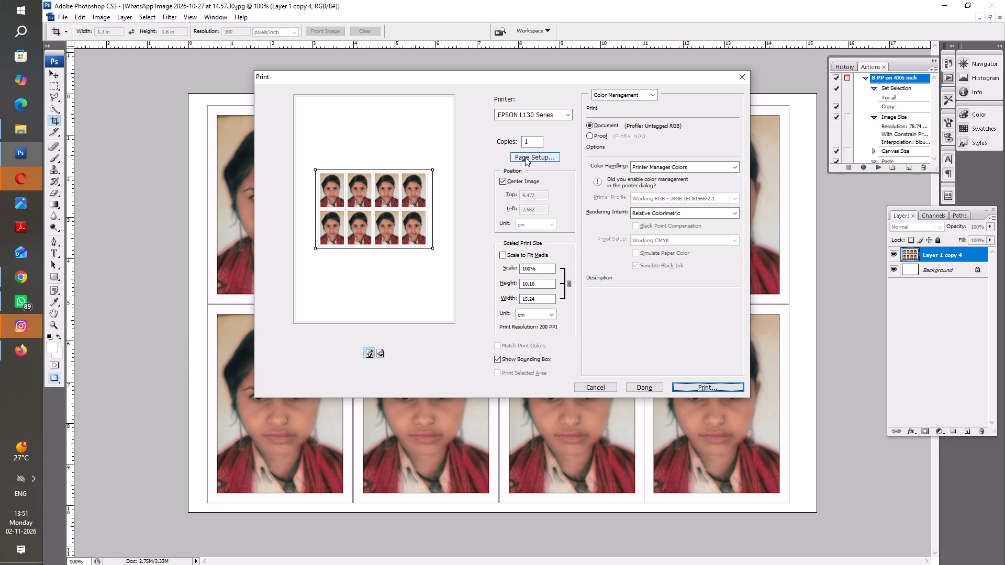
left_click(525, 157)
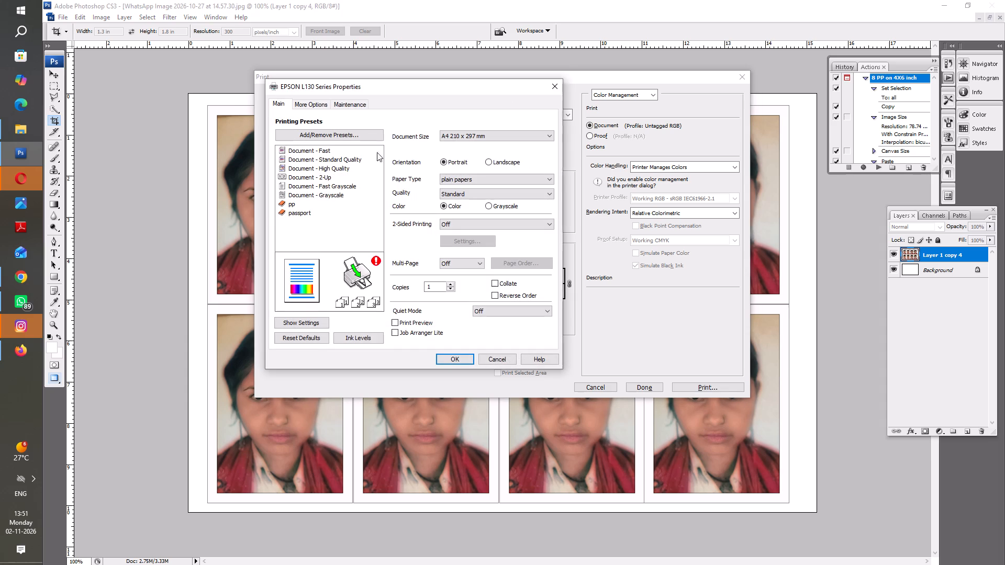
Apply the "passport" printing preset for the EPSON L130 Series printer and switch the page to landscape.
left_click(310, 213)
double_click(460, 361)
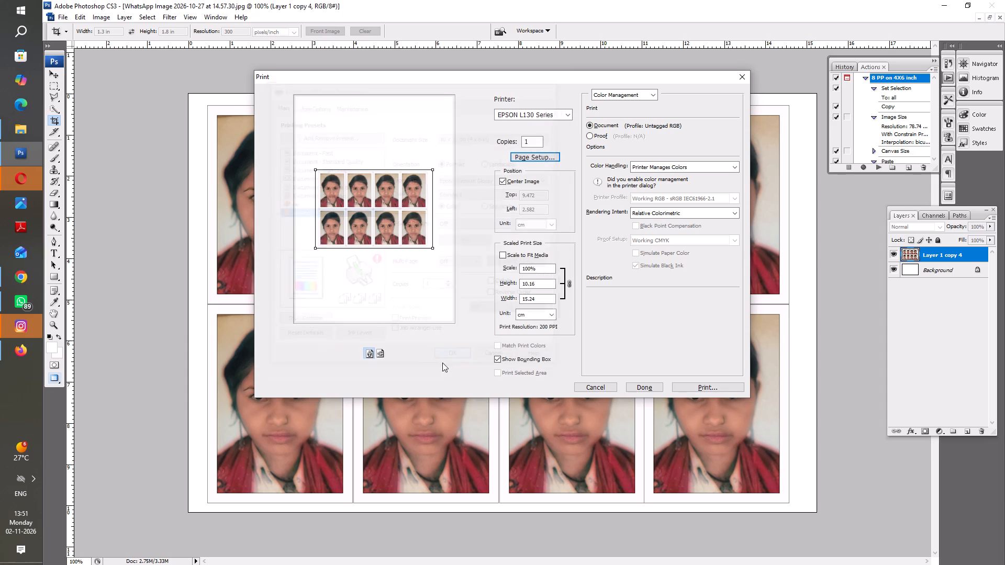
left_click(383, 355)
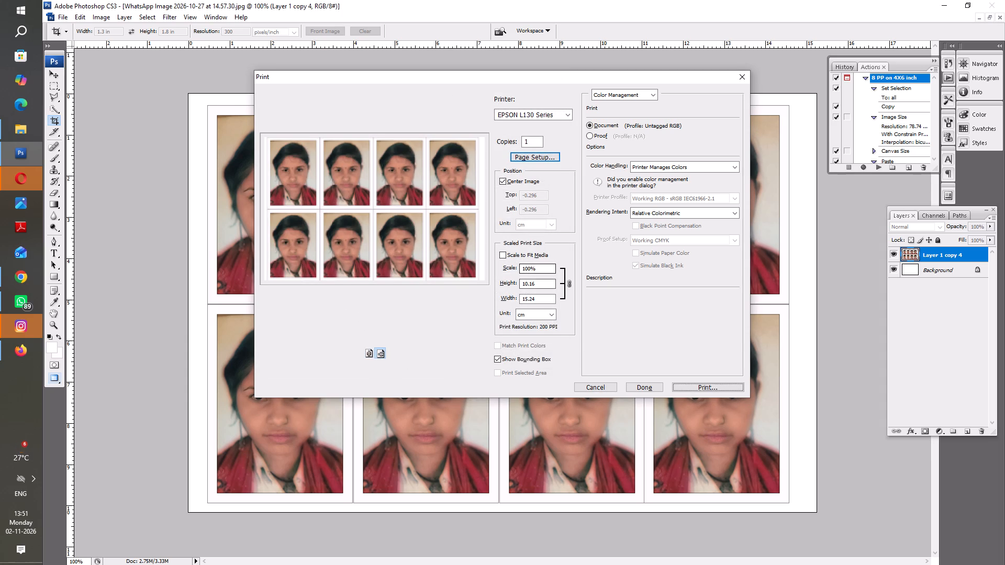
Set the print scale of the photo sheet to 96%.
scroll(541, 266, "down", 2)
double_click(543, 271)
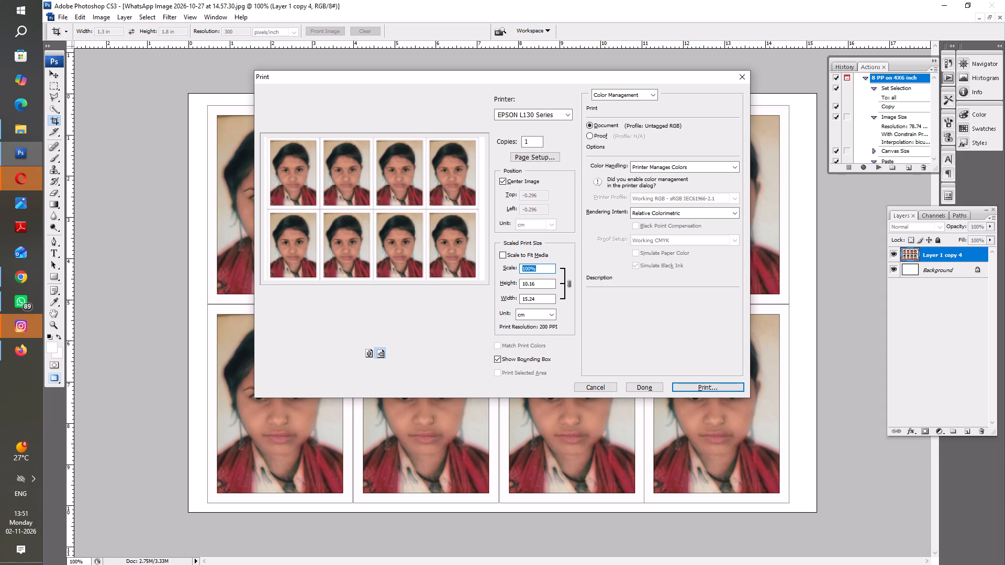
scroll(543, 271, "down", 4)
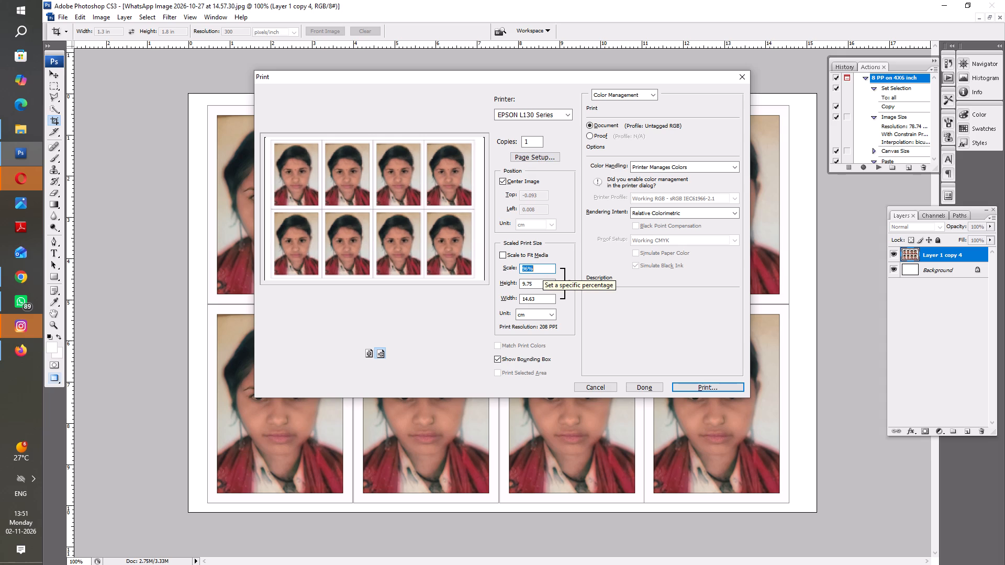
Print the photo sheet on the EPSON L130 Series and minimise the printer's status windows.
key("Return")
key("Return")
key("Return")
key("Return")
key("Return")
key("Return")
key("Return")
key("Return")
key("Return")
key("Return")
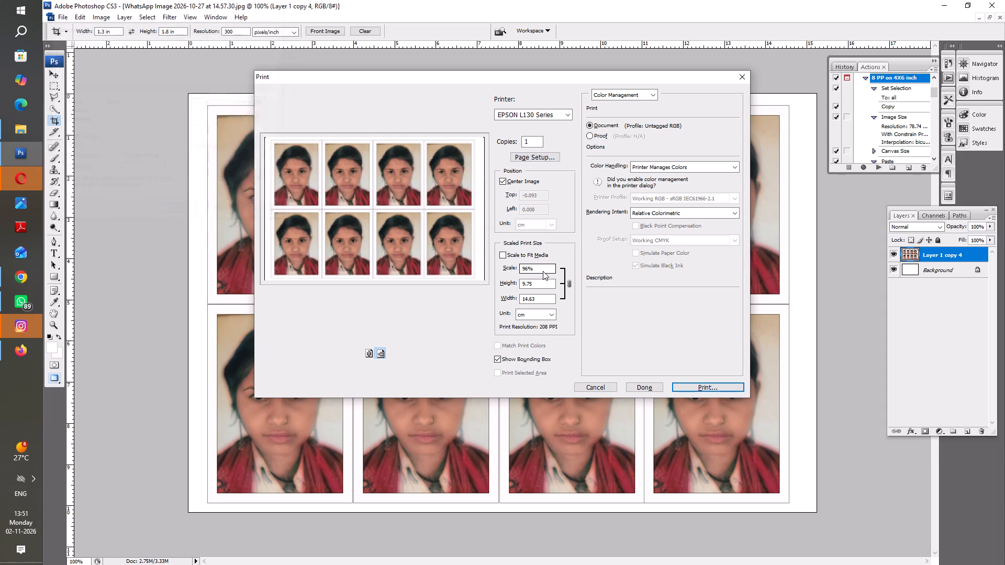
key("Return")
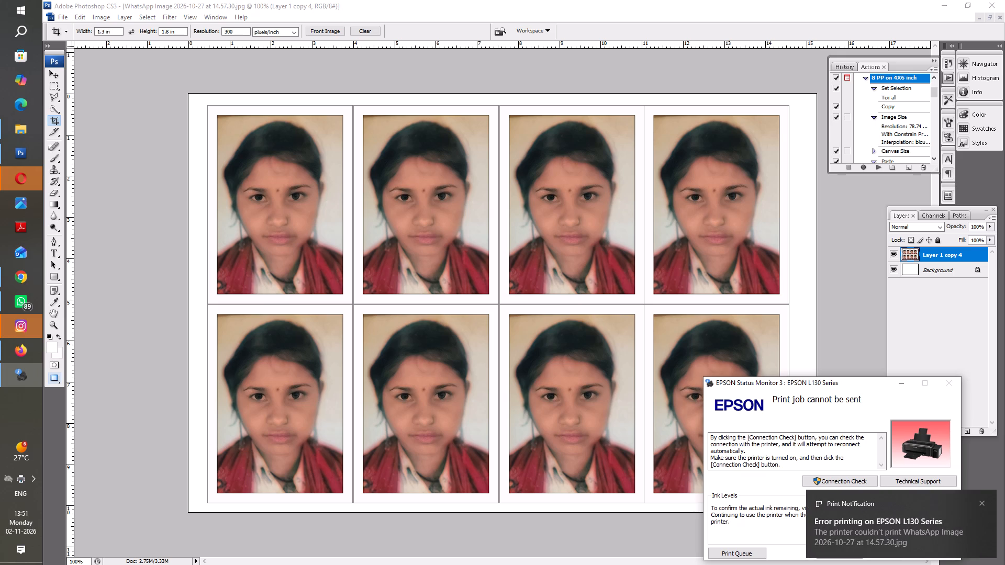
left_click(903, 386)
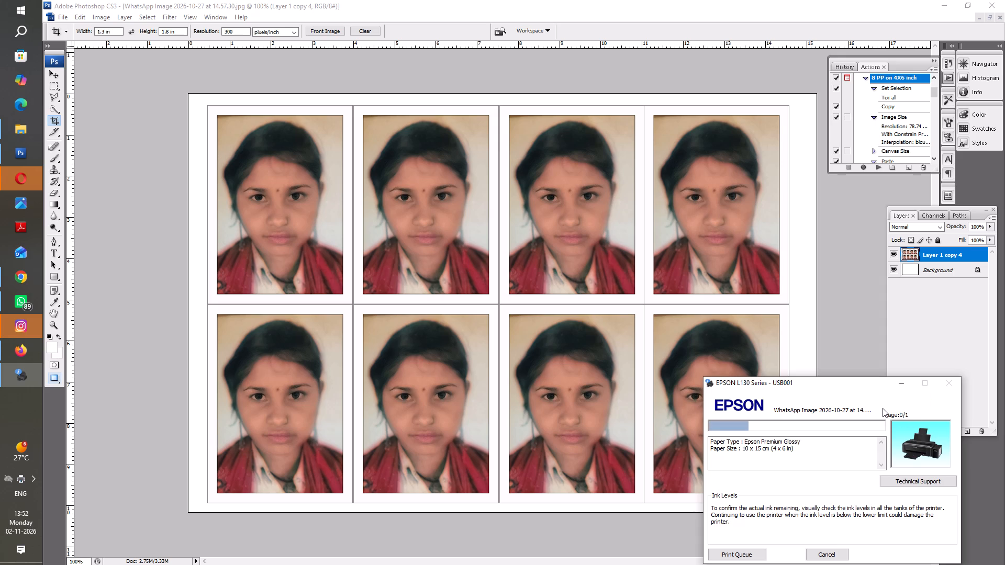
left_click(906, 387)
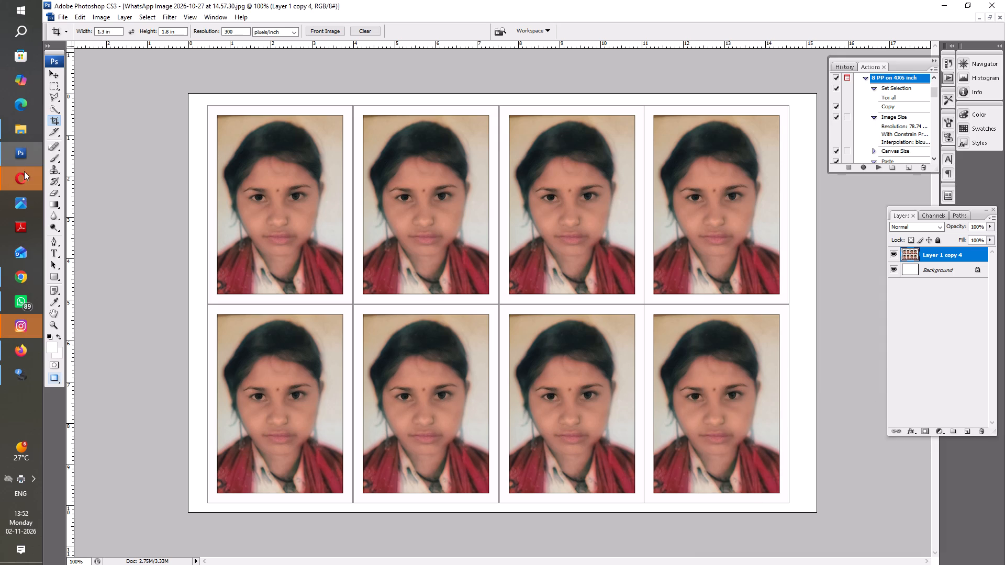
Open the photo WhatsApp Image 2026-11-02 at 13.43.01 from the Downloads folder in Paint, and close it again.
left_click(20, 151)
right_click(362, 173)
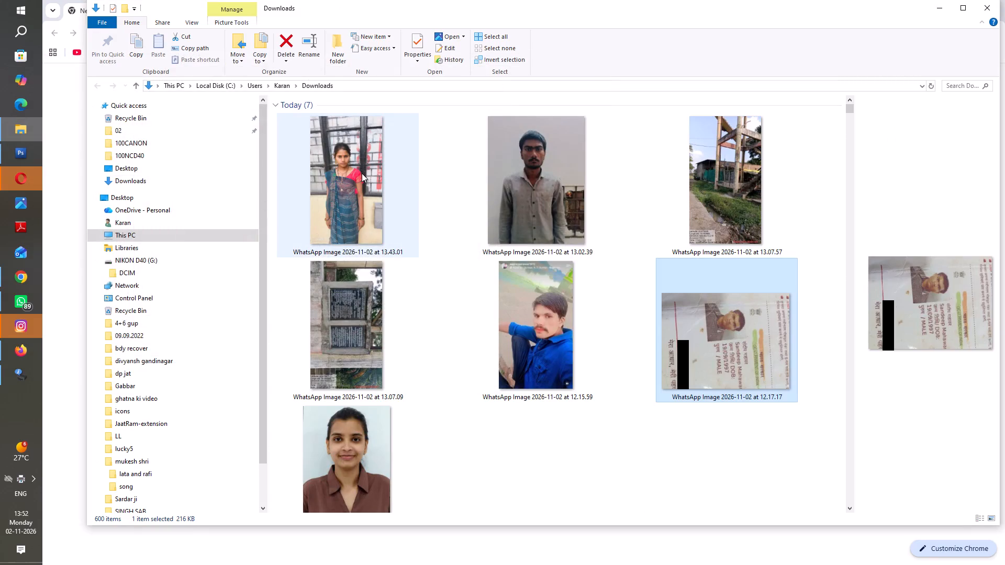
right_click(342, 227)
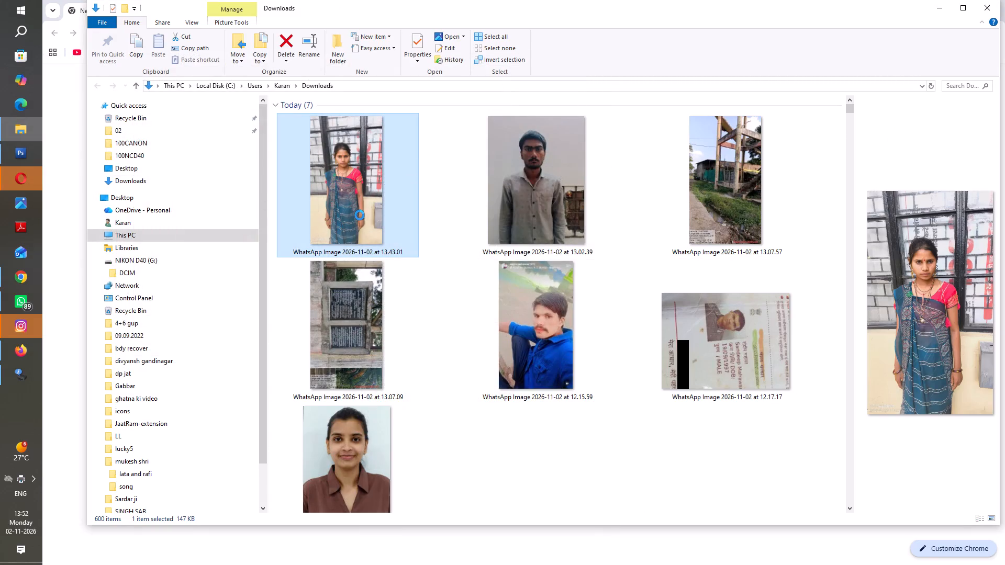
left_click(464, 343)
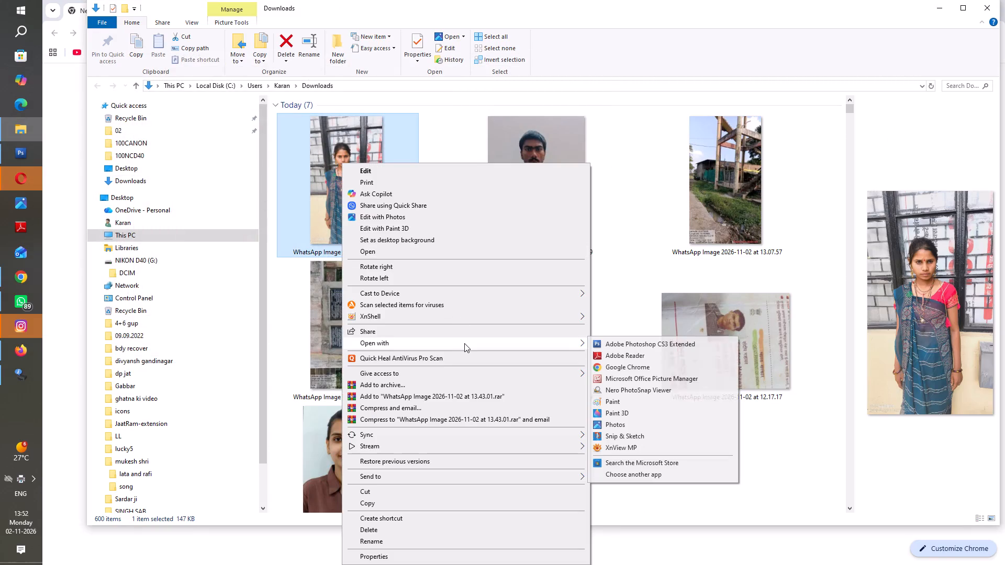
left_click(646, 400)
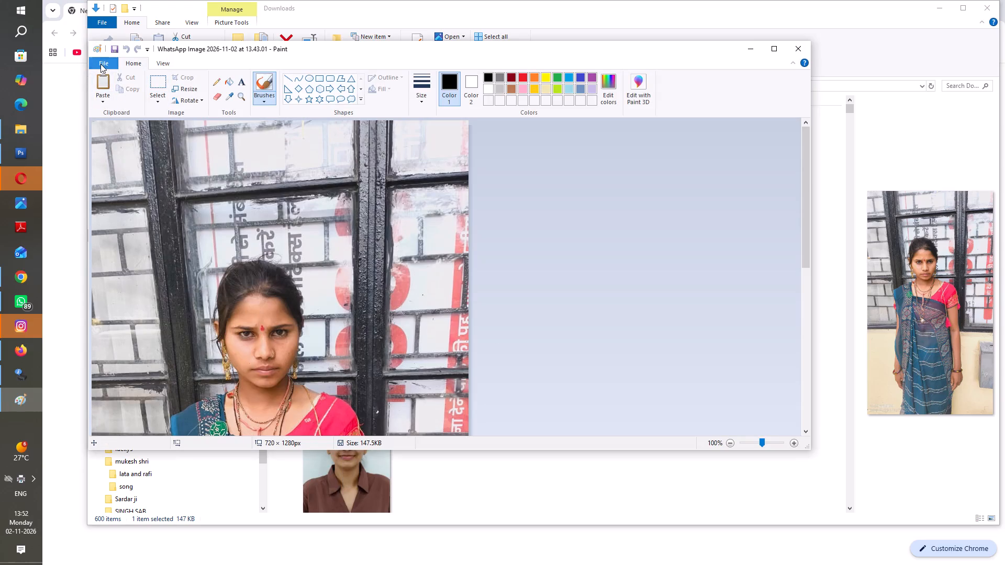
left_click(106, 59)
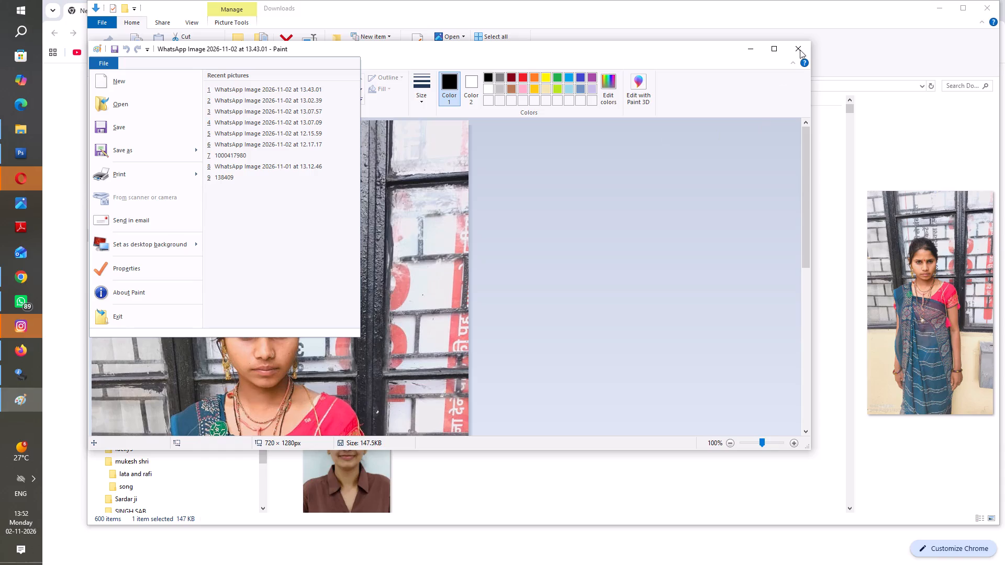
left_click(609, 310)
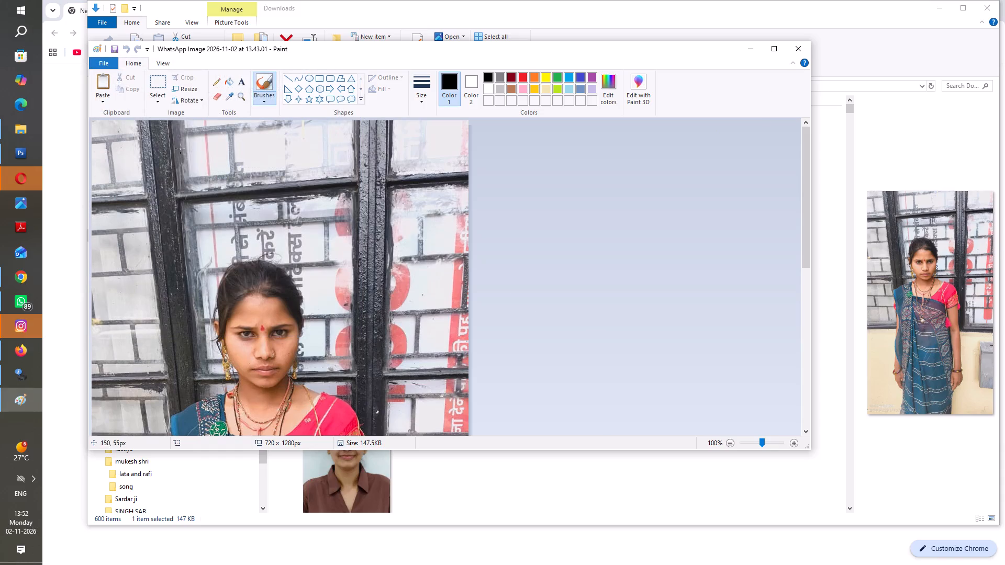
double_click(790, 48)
Bring up the choice of apps for opening the photo WhatsApp Image 2026-11-02 at 13.43.01.
right_click(327, 186)
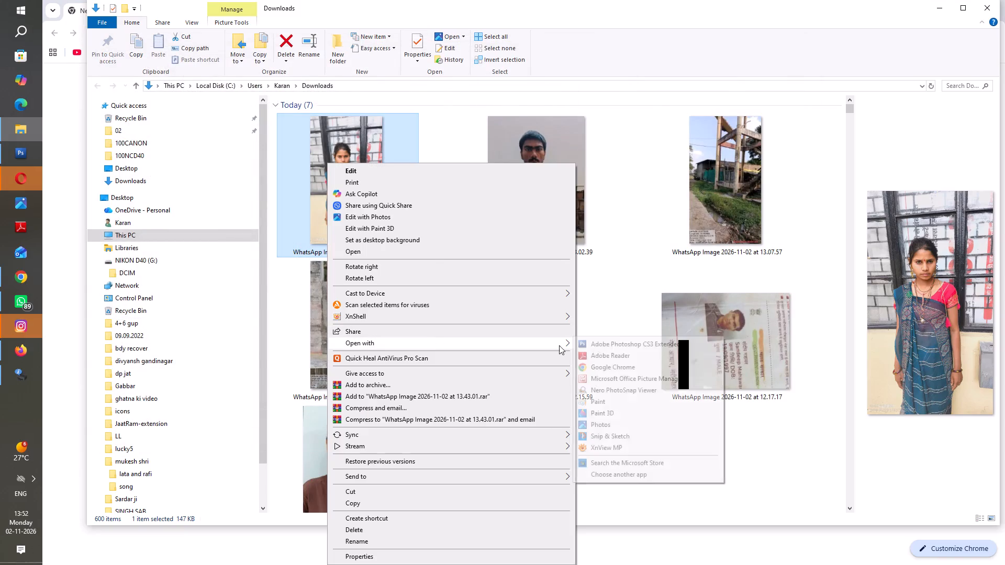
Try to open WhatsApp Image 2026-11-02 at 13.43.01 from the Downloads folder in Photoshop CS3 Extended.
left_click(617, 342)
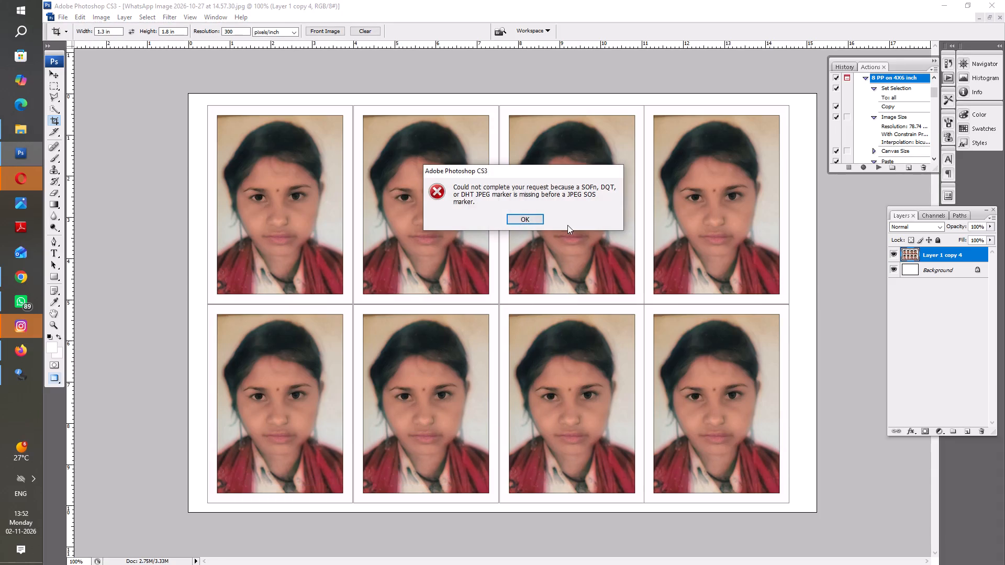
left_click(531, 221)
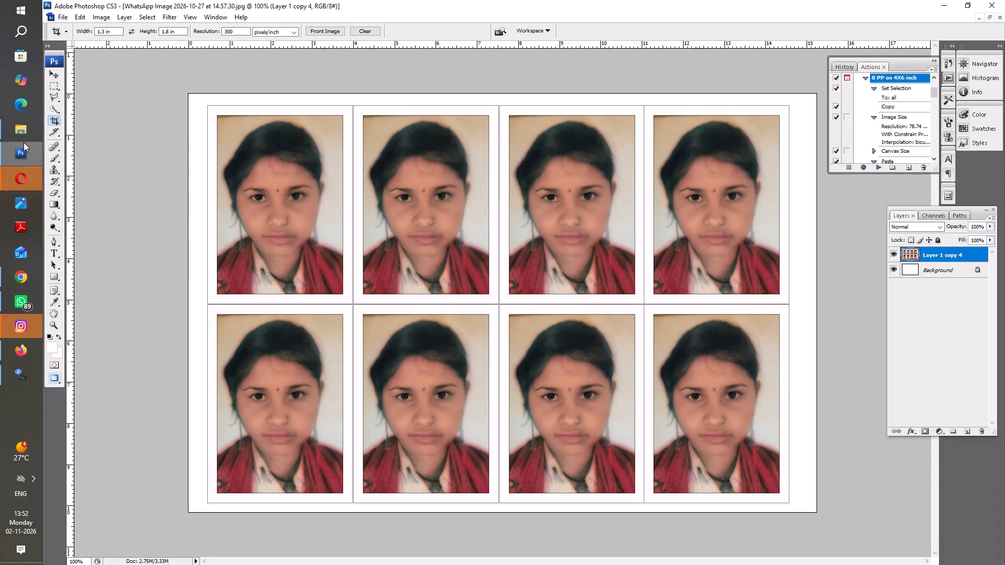
Open WhatsApp Image 2026-11-02 at 13.43.01 from Downloads in Paint, resave it under the same name, and close Paint with changes saved.
left_click(24, 131)
right_click(369, 201)
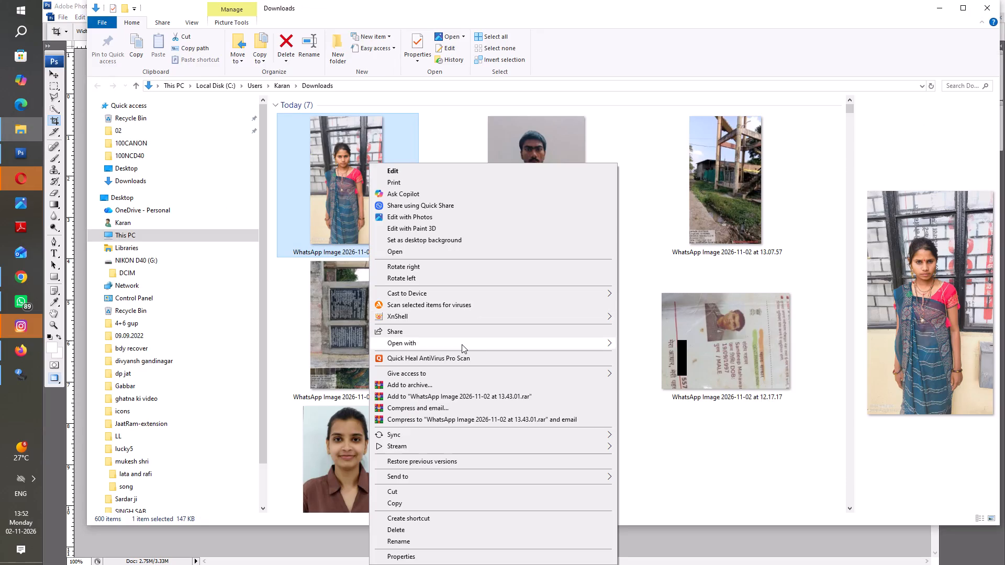
left_click(462, 344)
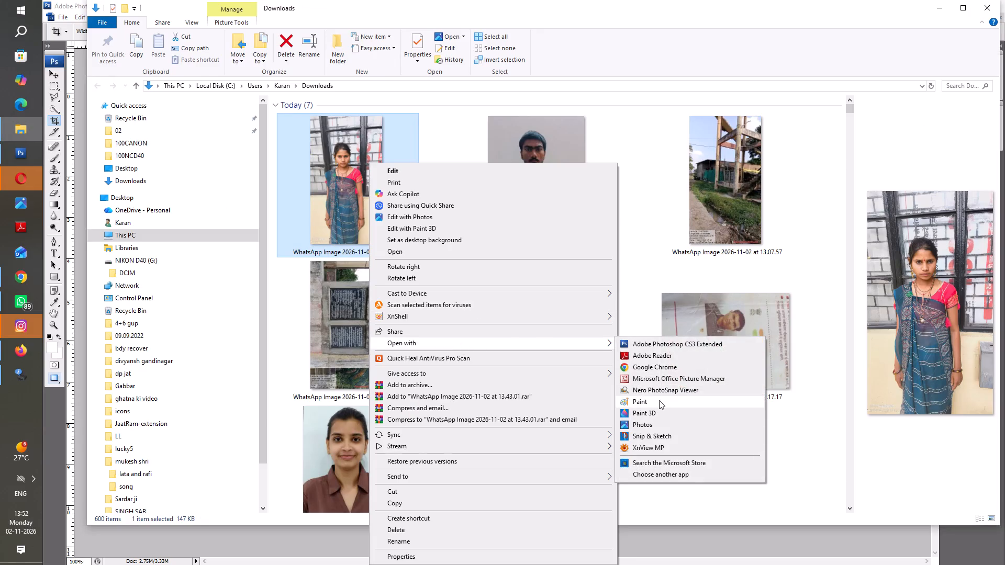
left_click(659, 400)
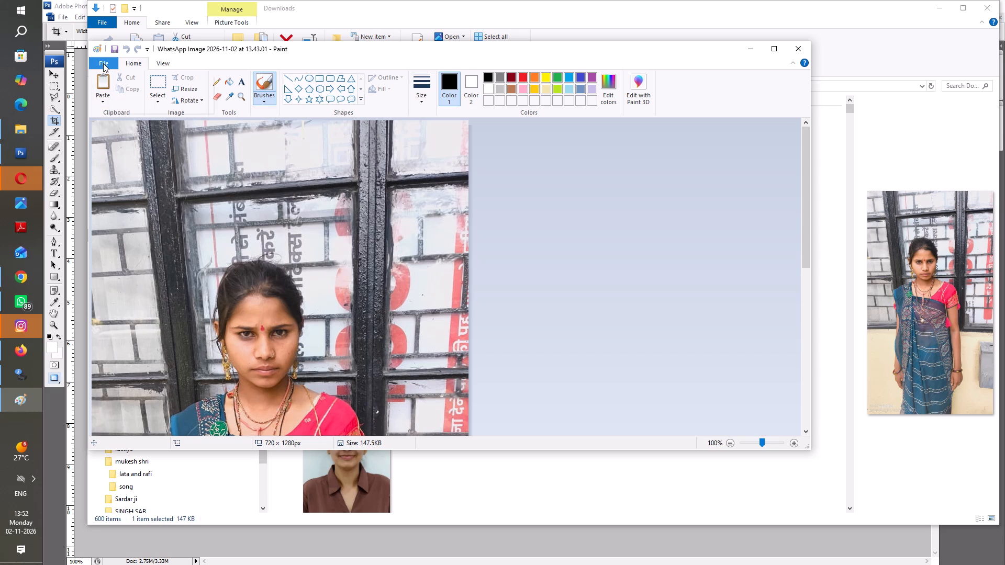
left_click(104, 64)
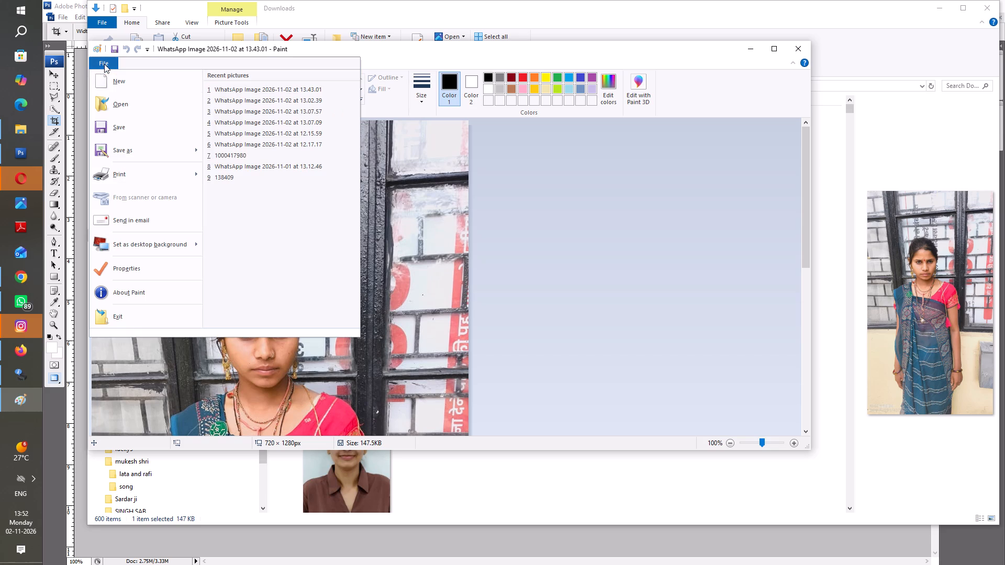
double_click(141, 135)
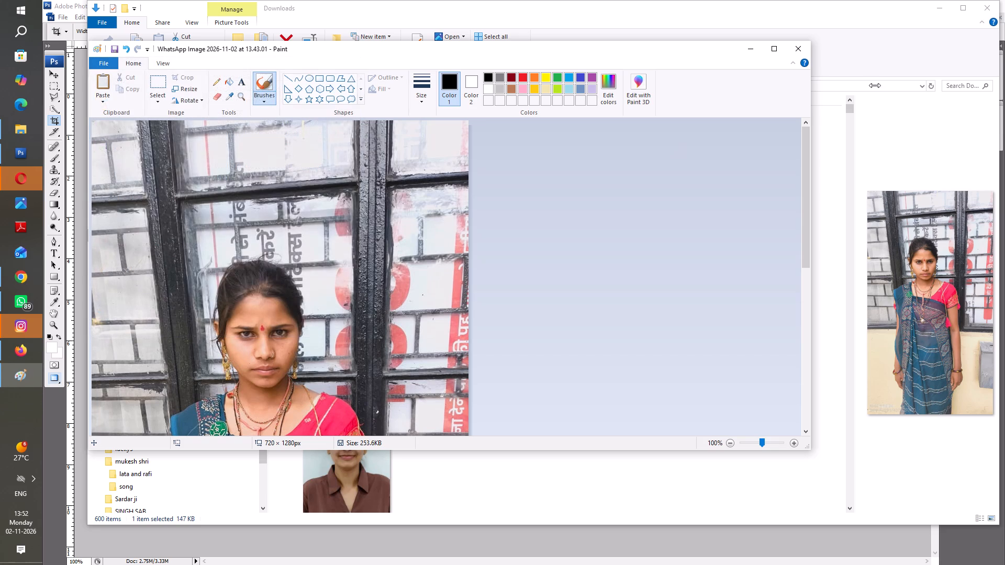
left_click(803, 54)
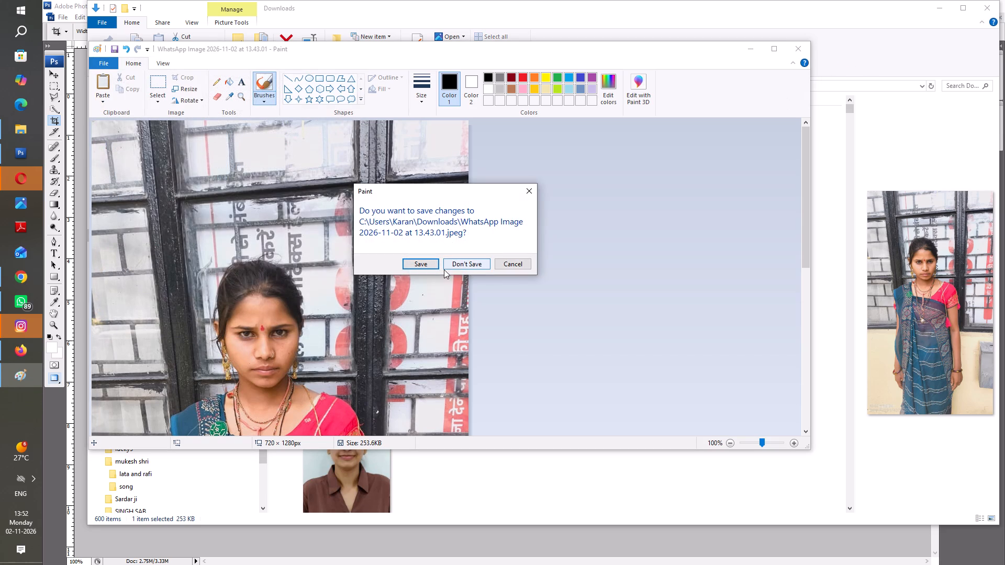
left_click(418, 267)
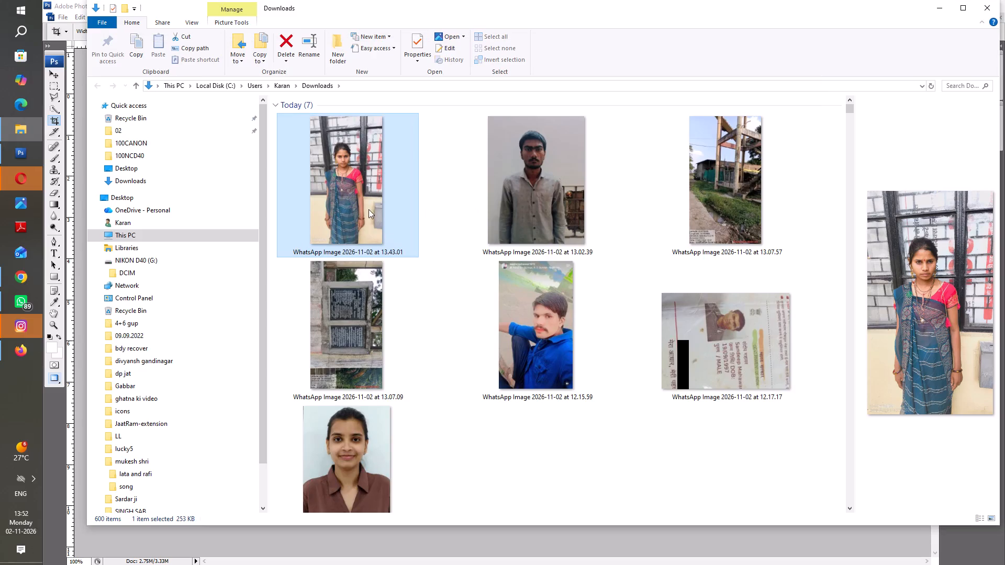
Open WhatsApp Image 2026-11-02 at 13.43.01 from the Downloads folder in Adobe Photoshop CS3 Extended.
right_click(365, 202)
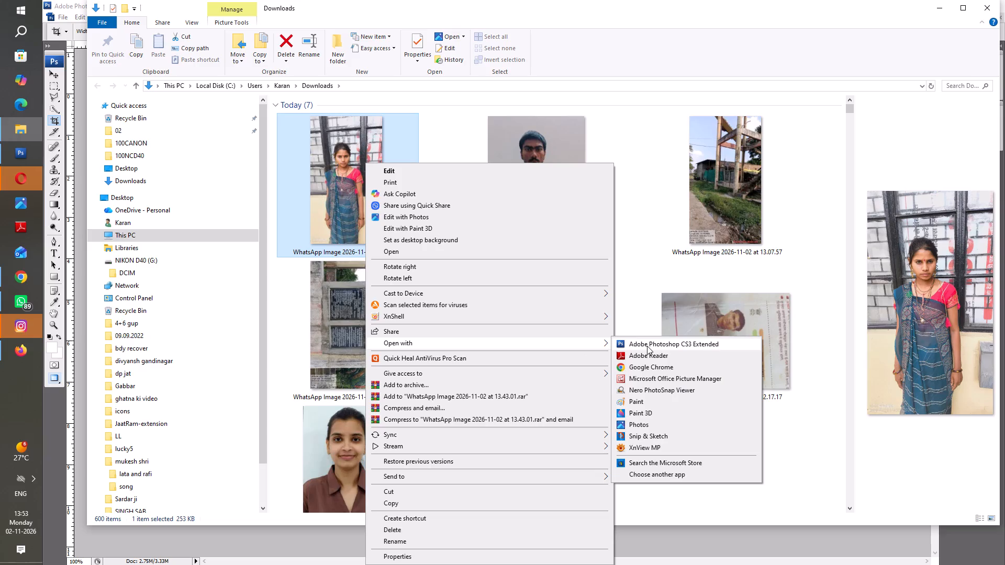
double_click(647, 346)
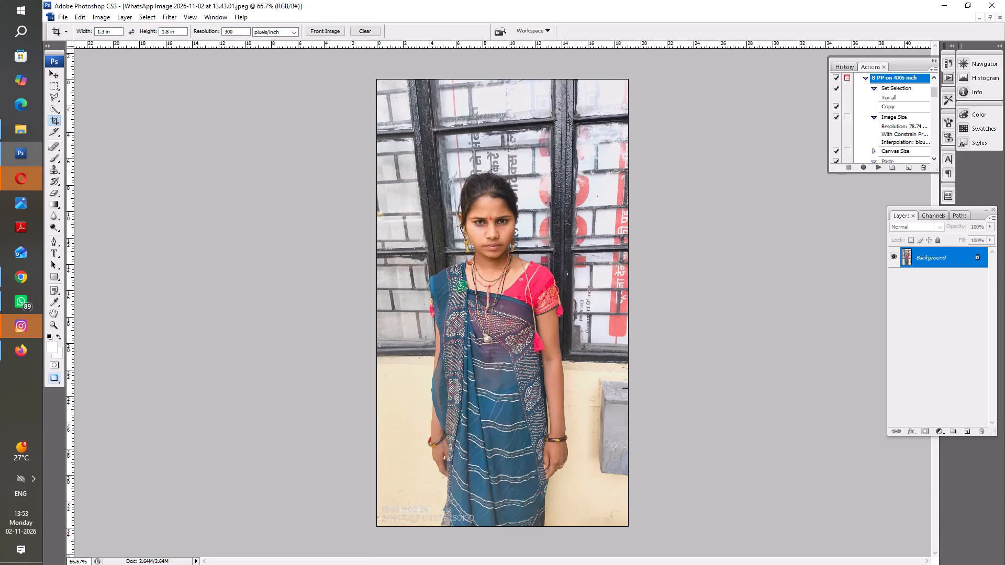
Crop the photo to the woman's head and upper chest at 1.3 by 1.8 in and 300 pixels/inch, keeping her face centred.
left_click(575, 339)
left_click_drag(426, 177, 508, 312)
left_click(559, 372)
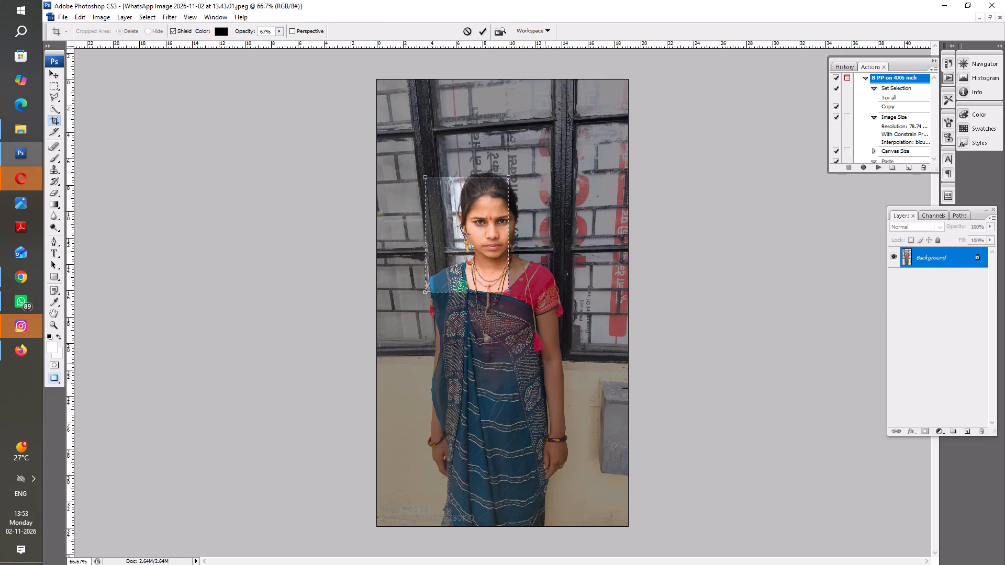
left_click_drag(513, 293, 556, 348)
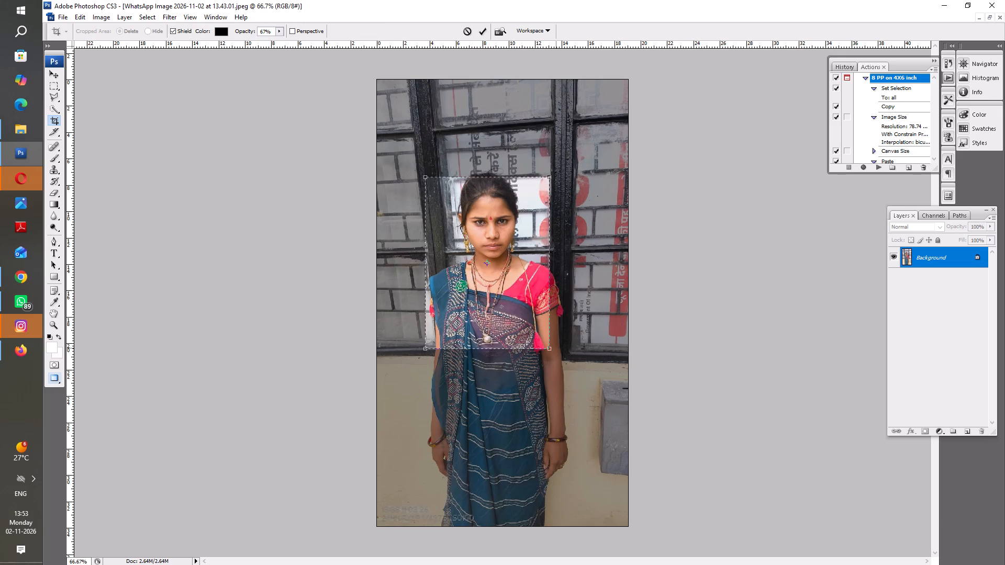
left_click_drag(495, 309, 505, 293)
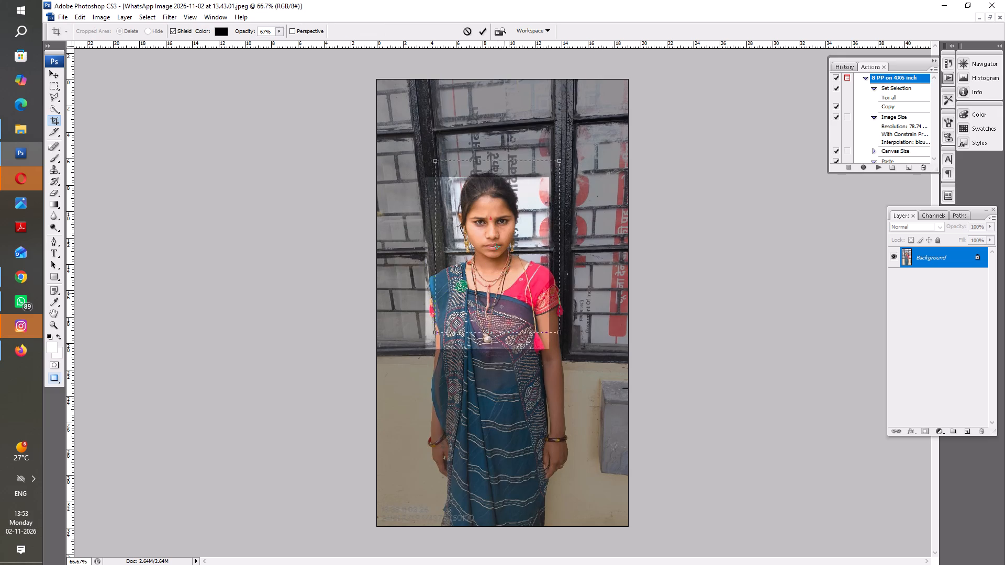
left_click_drag(505, 293, 505, 292)
left_click(501, 293)
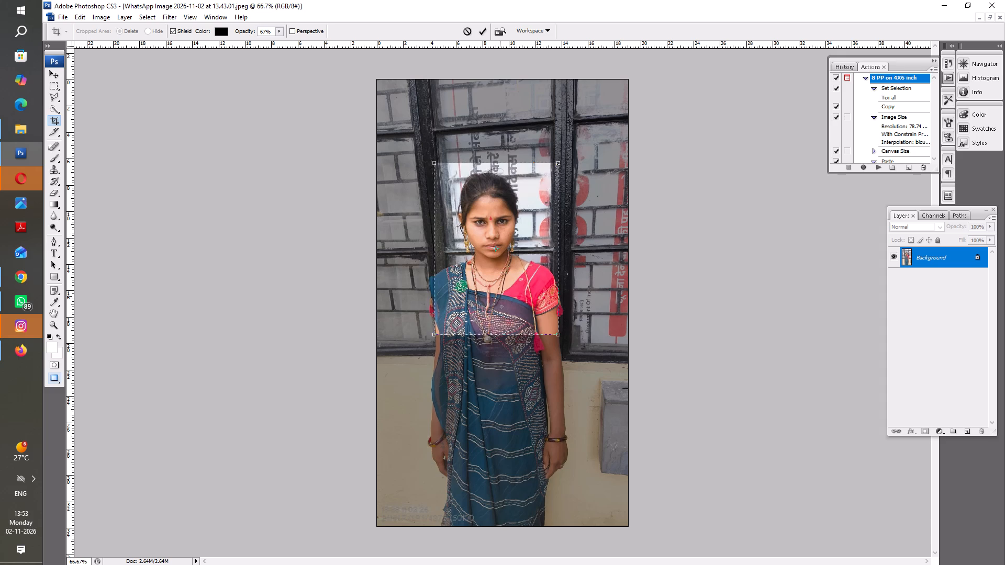
key("Return")
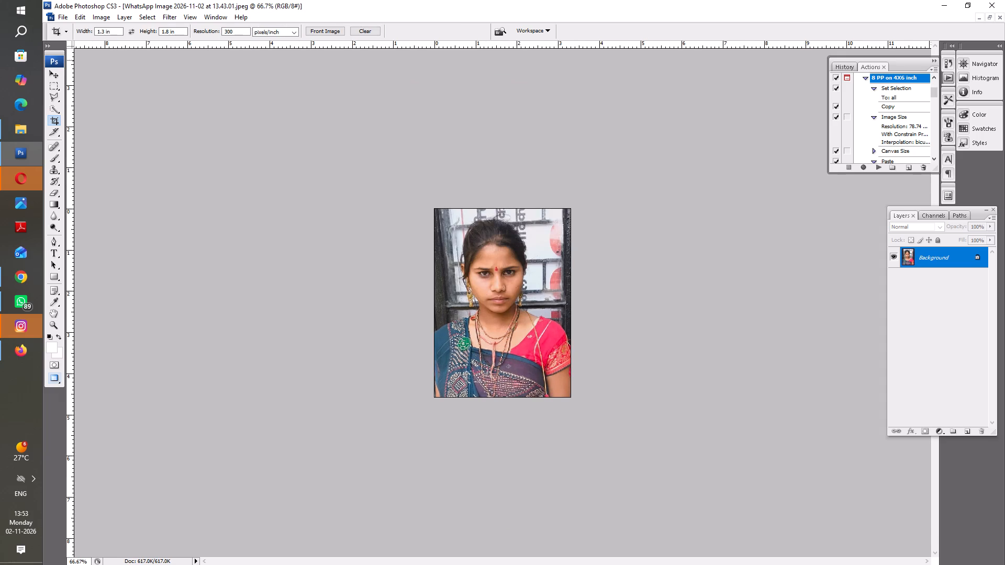
Retouch the cropped portrait with the SkinFiner filter, setting skin tone brightness to +16, and apply it.
left_click(172, 16)
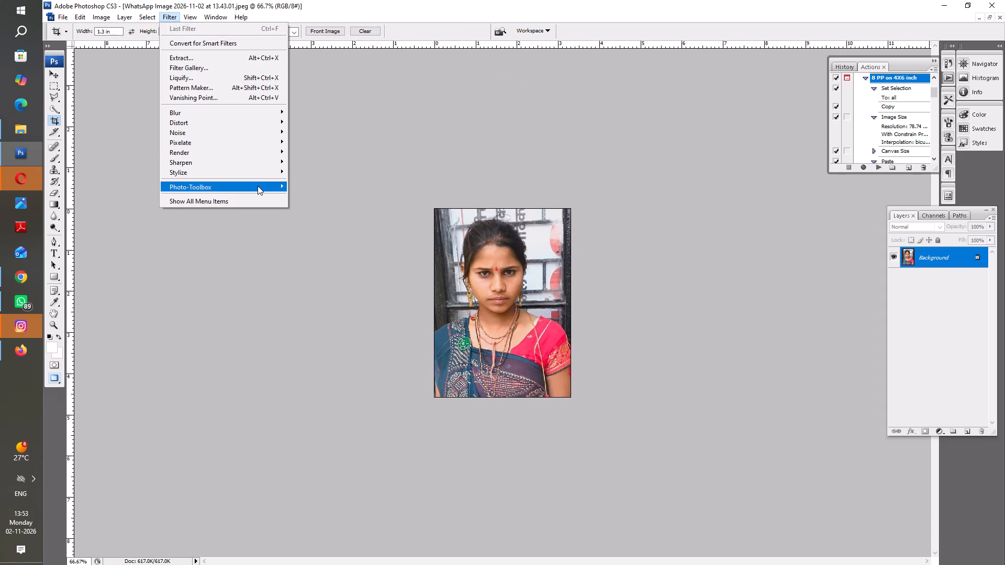
left_click(258, 186)
left_click(303, 190)
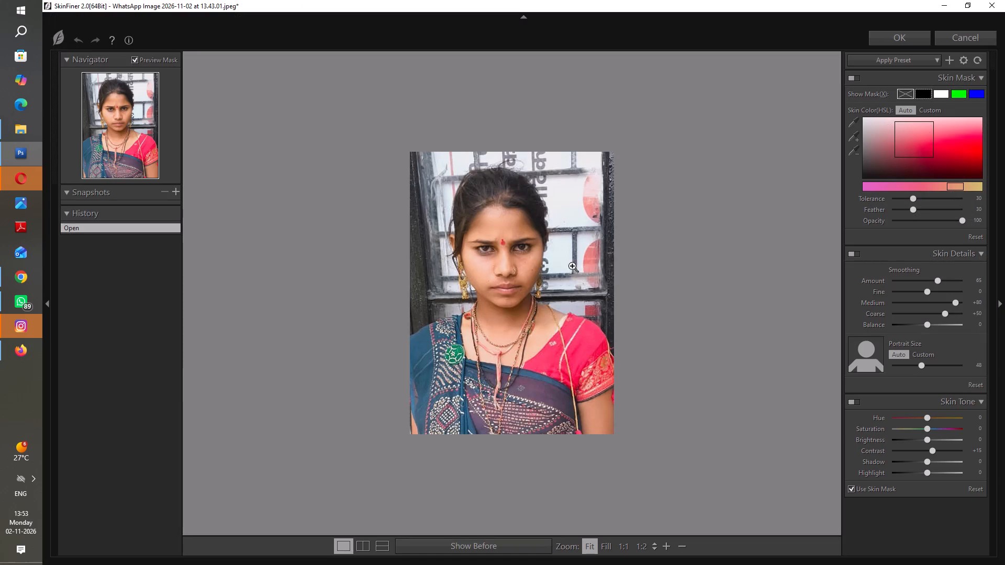
double_click(517, 255)
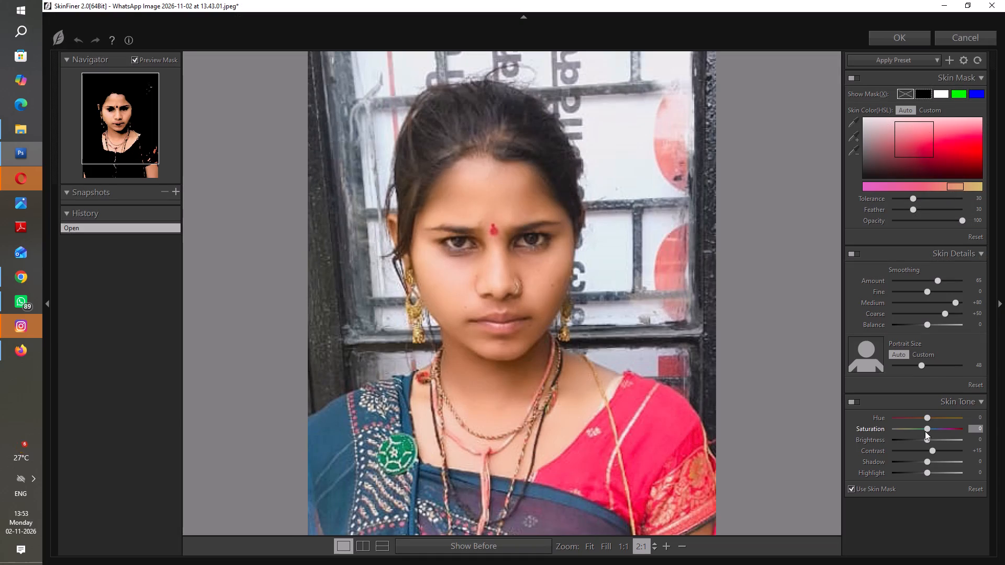
left_click(933, 440)
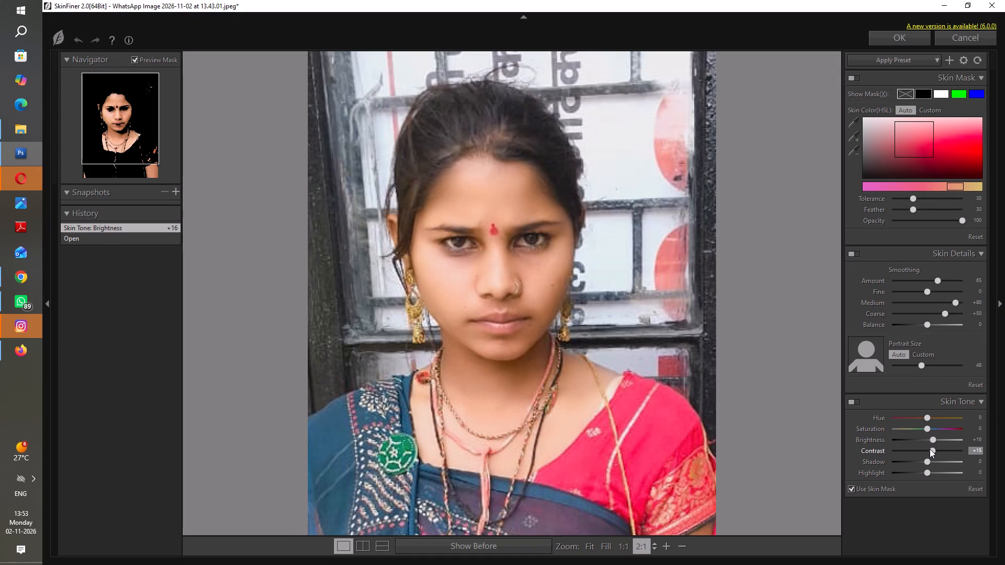
left_click(930, 449)
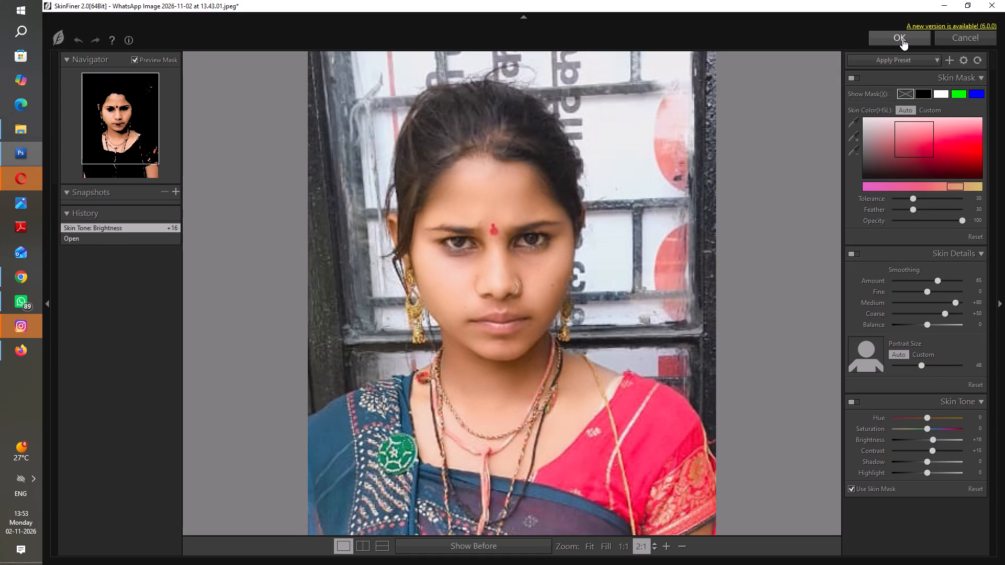
left_click(902, 39)
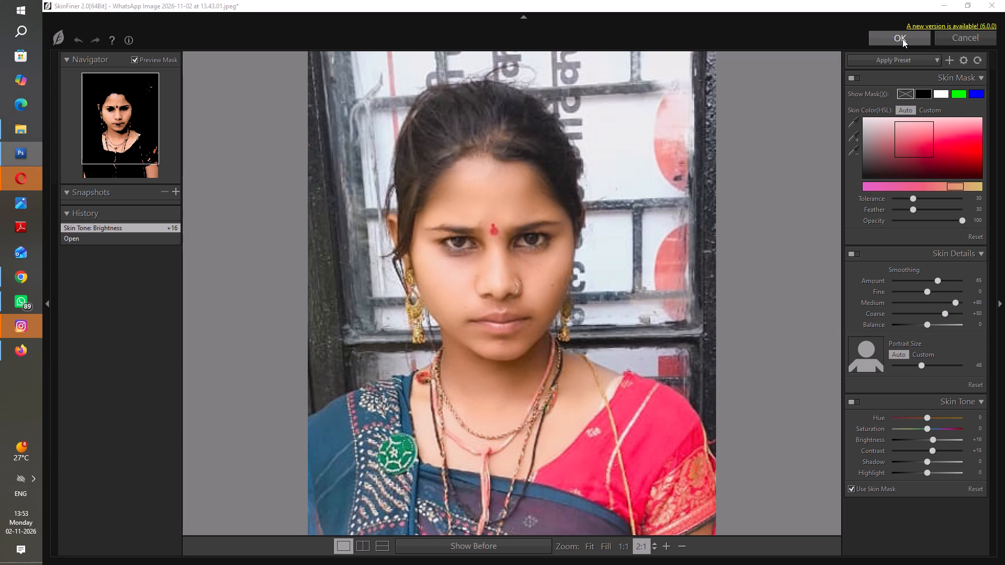
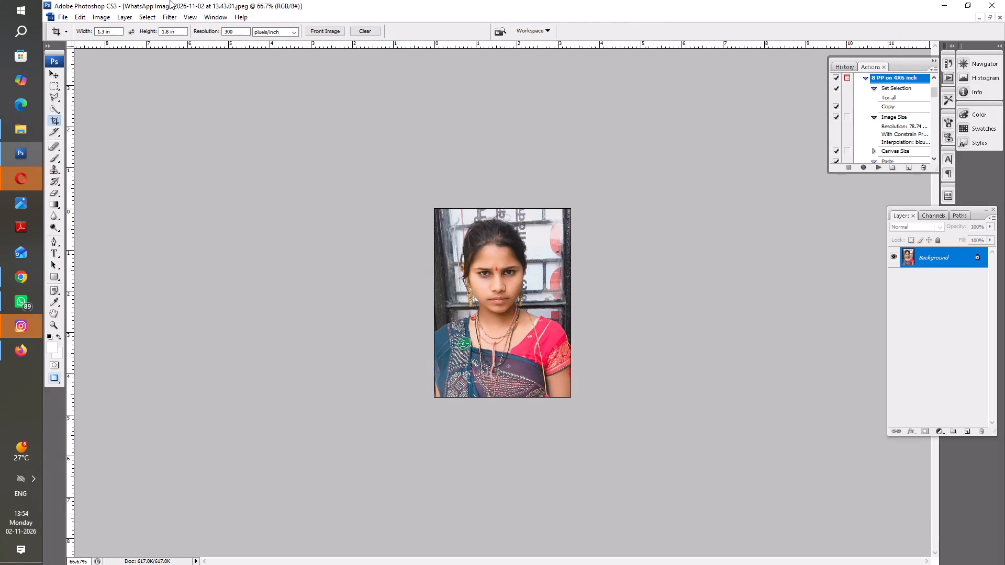
Close Photoshop CS3 Extended without saving the changes to WhatsApp Image 2026-11-02 at 13.43.01.
left_click(24, 183)
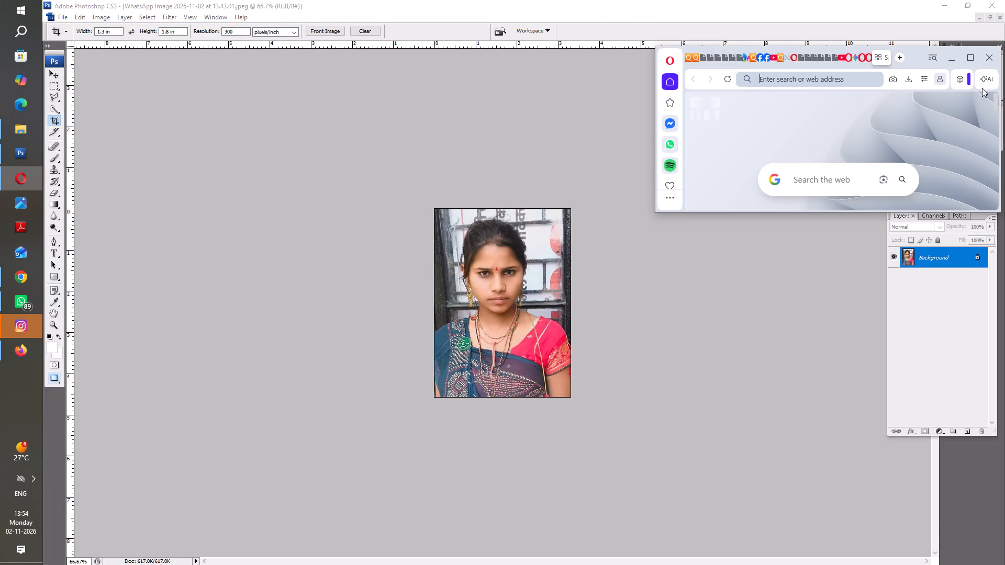
left_click(988, 60)
left_click(993, 1)
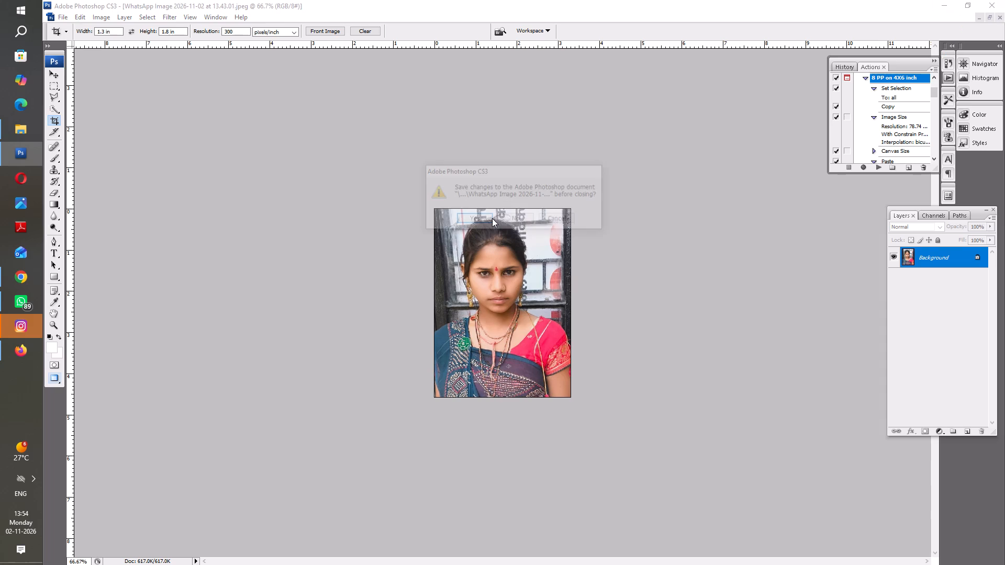
left_click(526, 215)
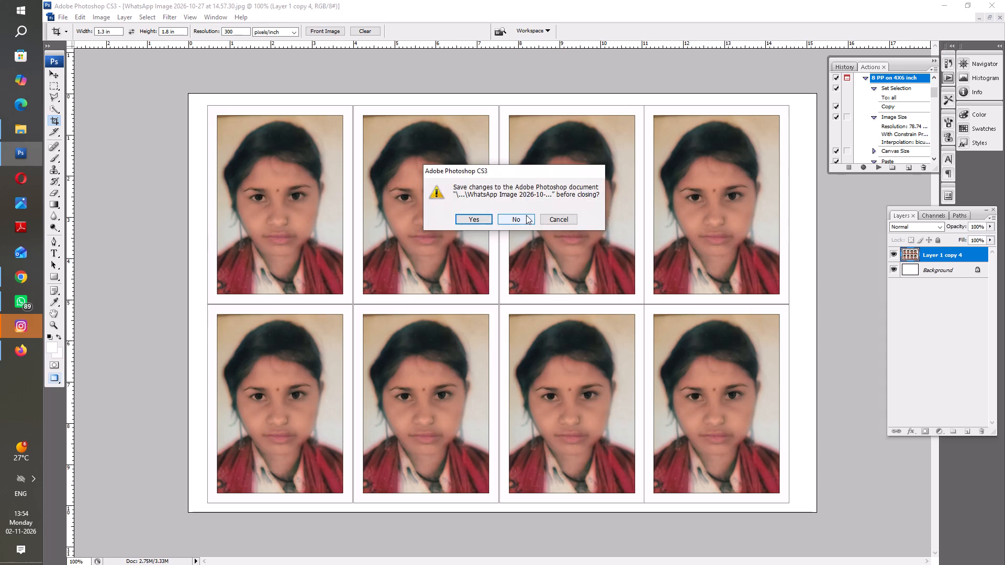
Discard the changes to the eight-photo sheet WhatsApp Image 2026-10-27 at 14.57.30 and finish closing Photoshop.
left_click(526, 215)
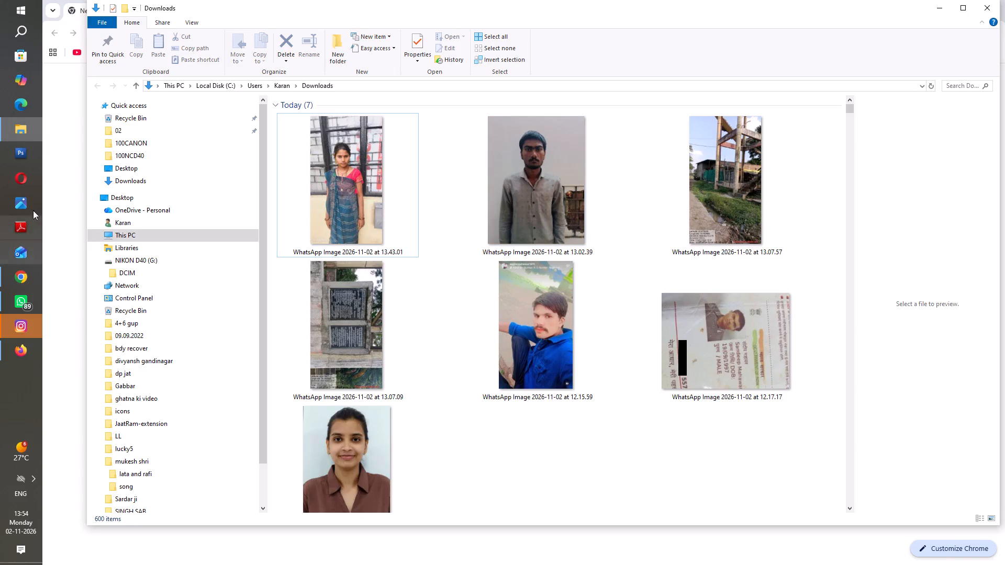
Relaunch Photoshop CS3 and bring the Downloads folder back up in File Explorer.
left_click(31, 157)
left_click(31, 157)
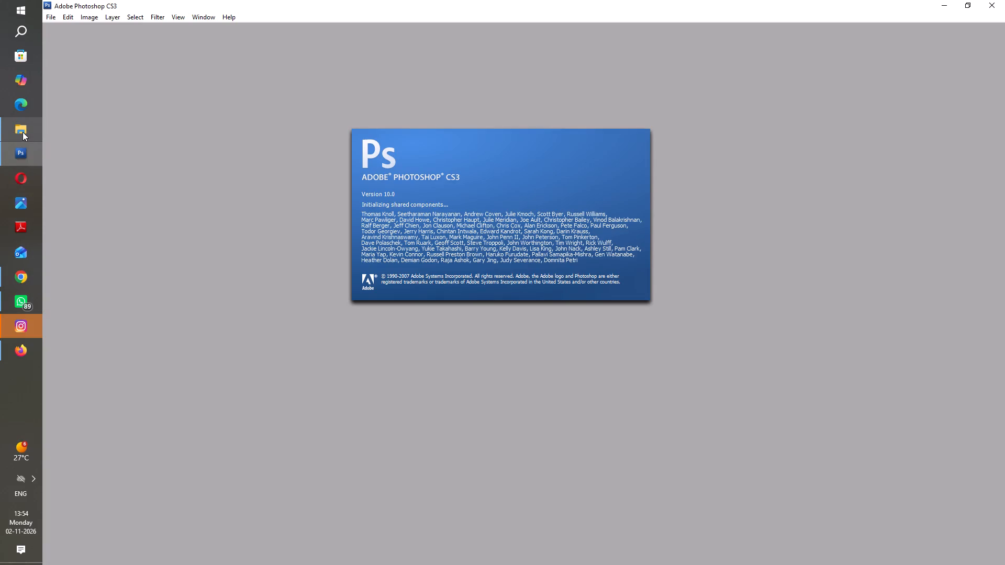
left_click(23, 132)
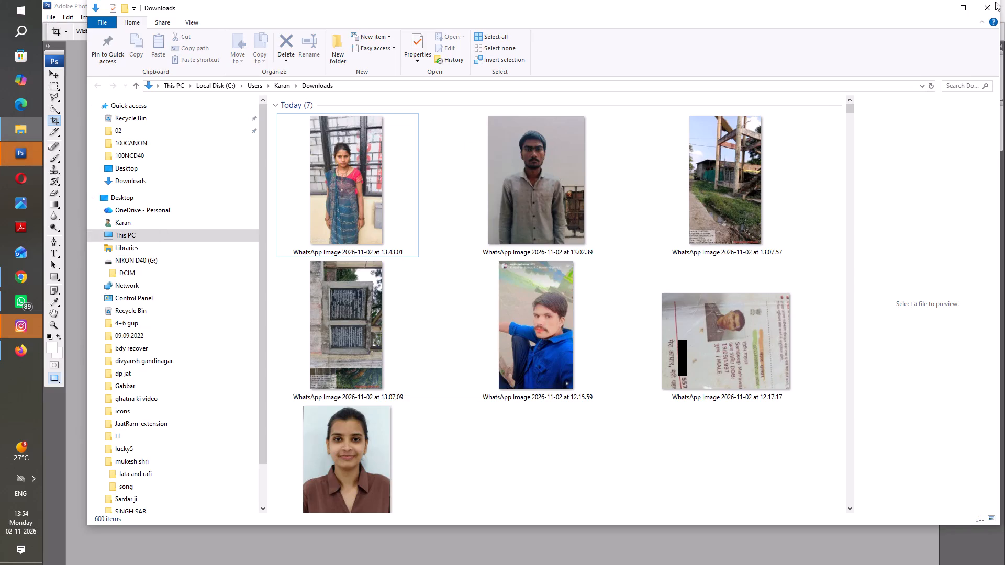
Switch to Chrome and start opening YouTube from the new tab.
left_click(23, 277)
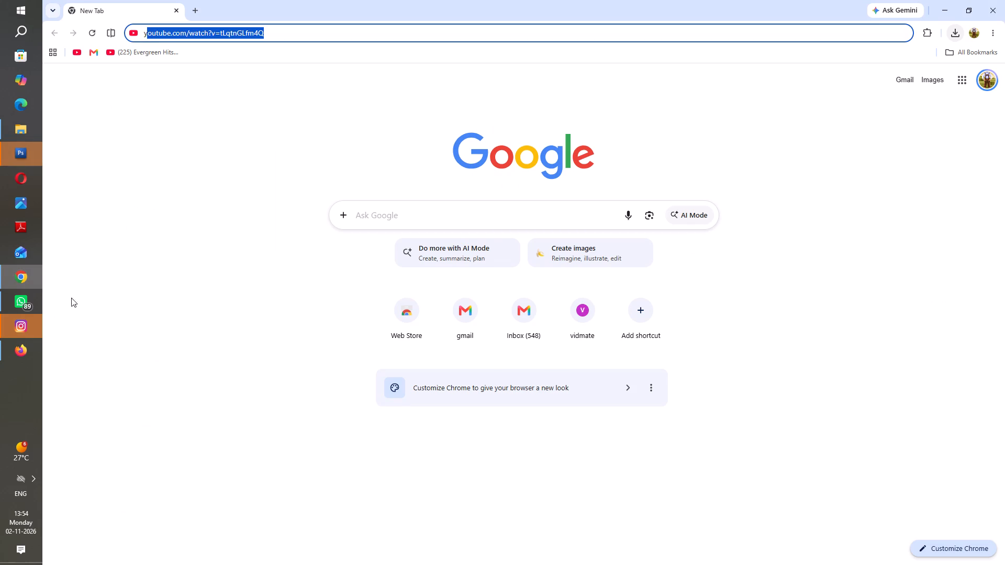
In File Explorer, look through the NIKON D40 (G:) drive's DCIM folder and the Downloads folder, and preview image 138409.
left_click(20, 133)
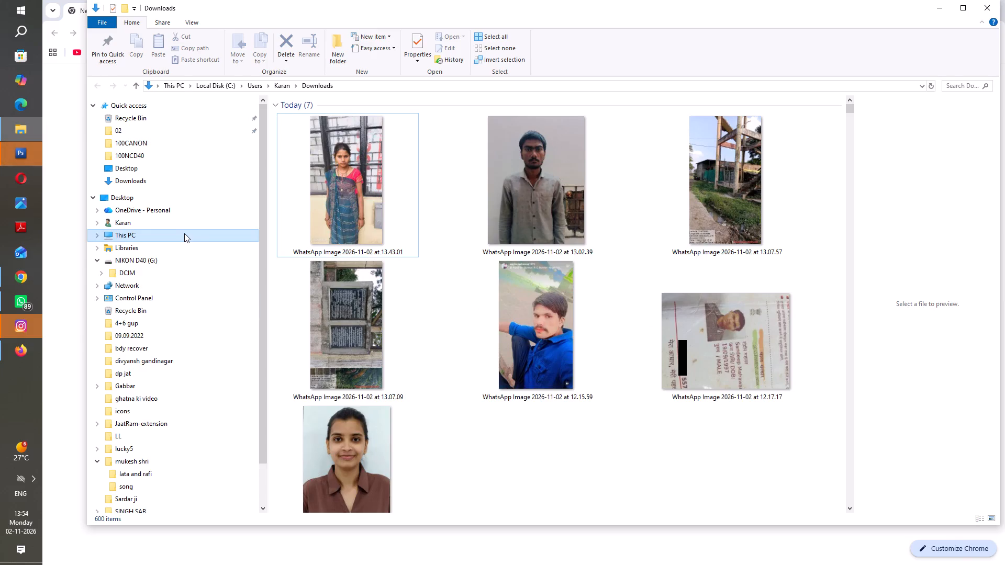
double_click(164, 263)
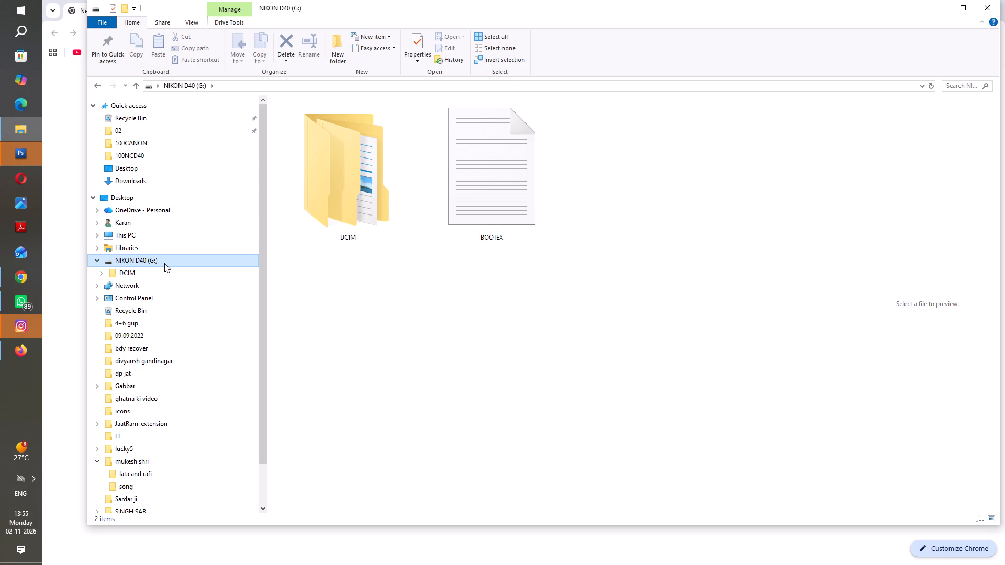
triple_click(340, 171)
left_click(138, 235)
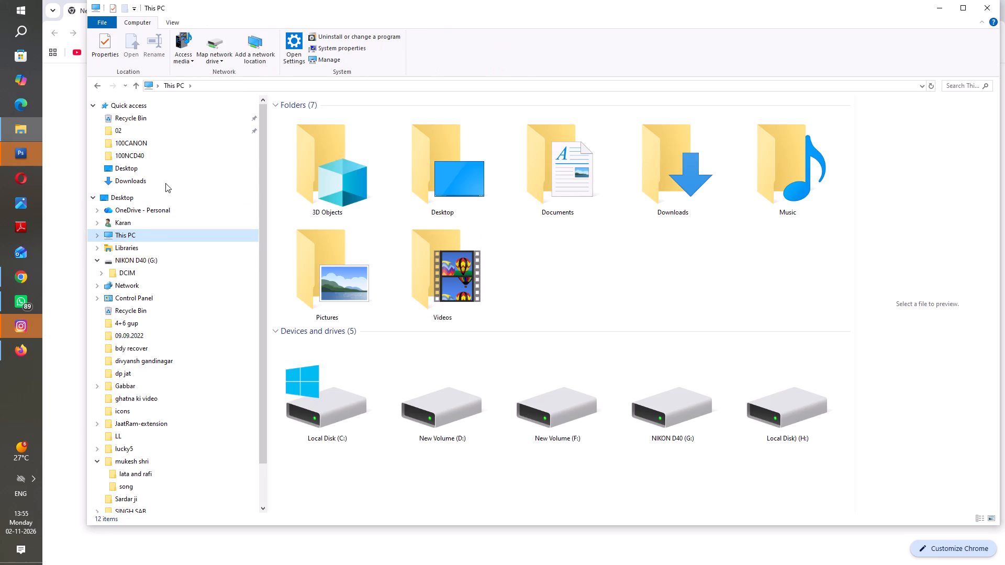
left_click(165, 183)
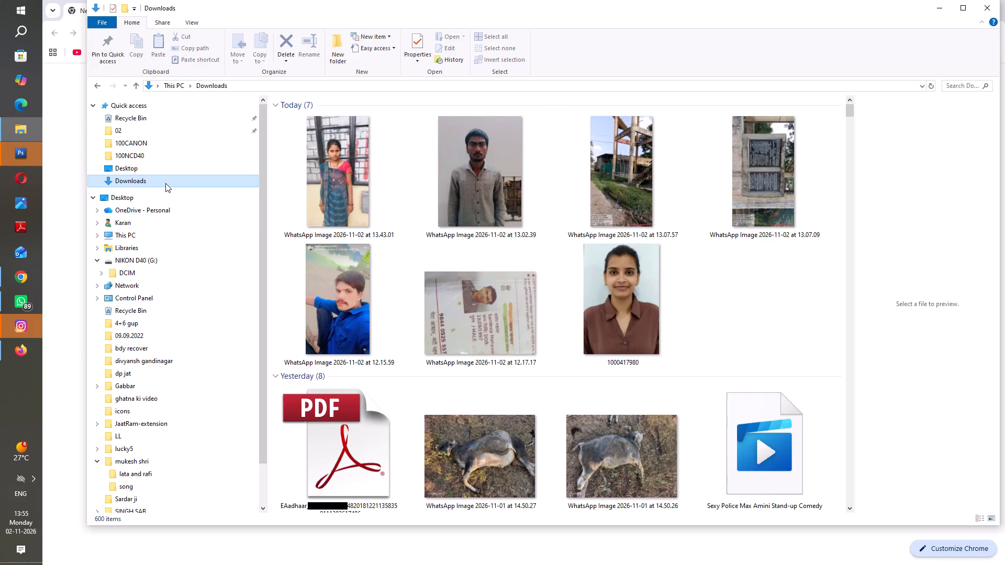
scroll(668, 370, "down", 3)
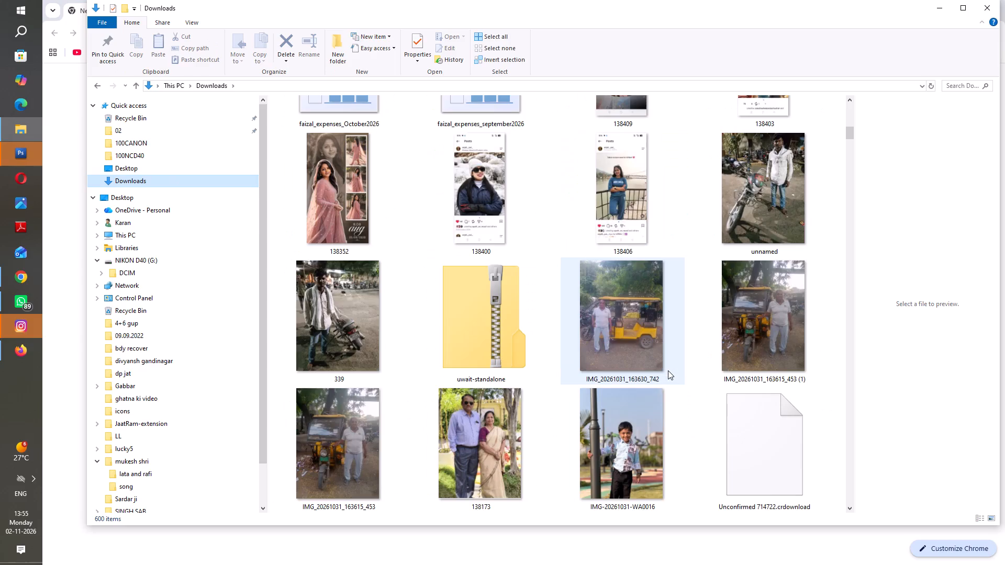
scroll(668, 370, "down", 2)
scroll(668, 370, "up", 2)
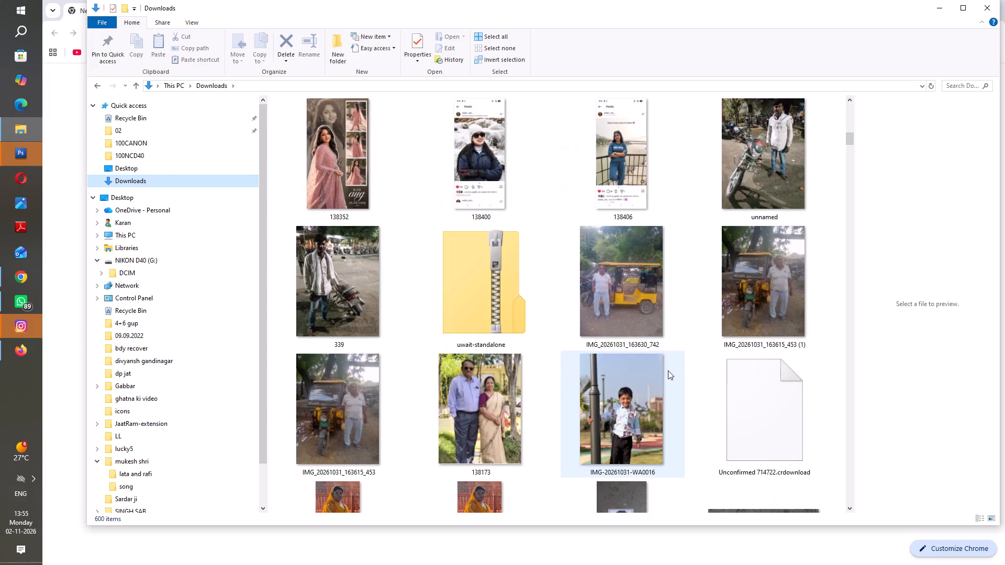
scroll(668, 370, "up", 1)
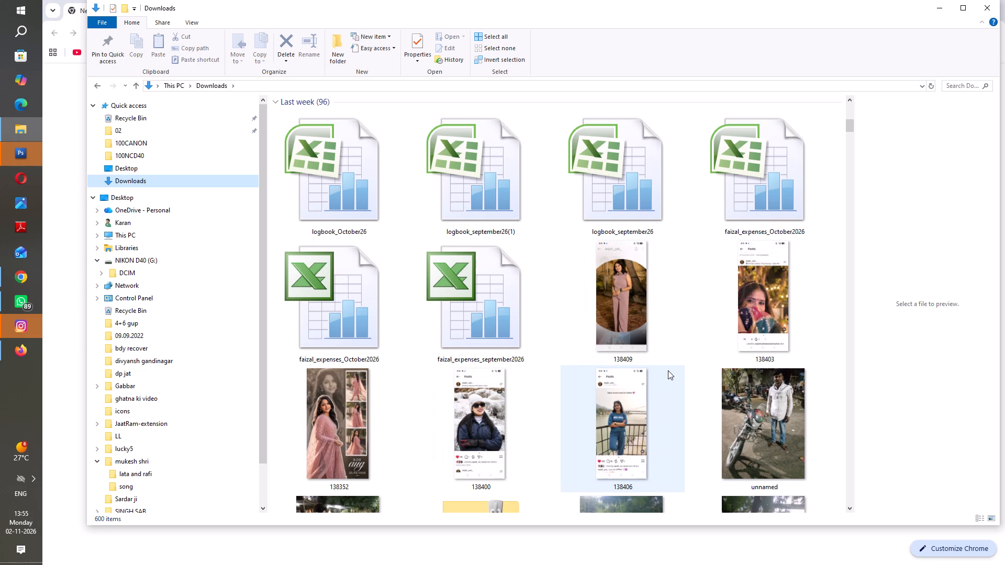
left_click(616, 307)
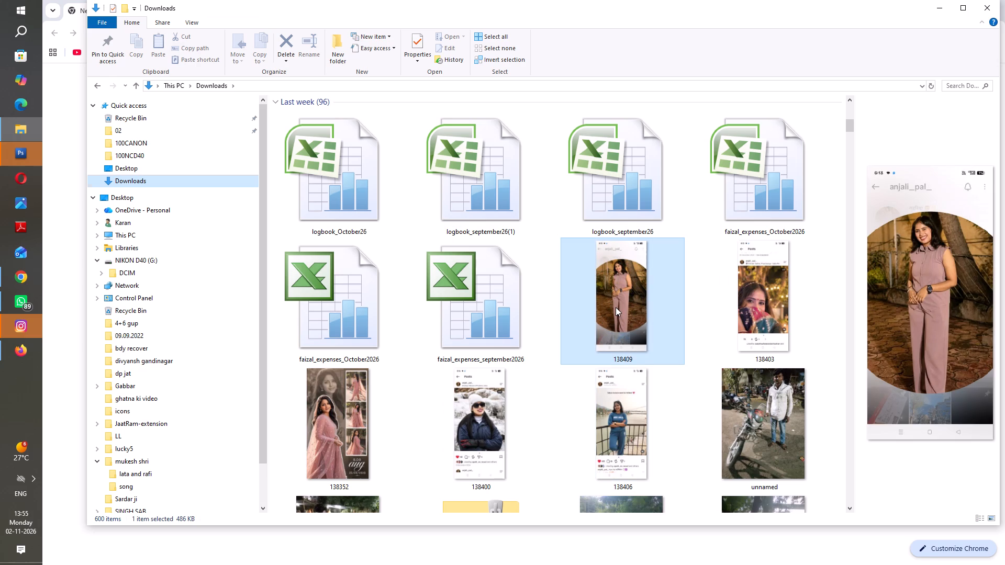
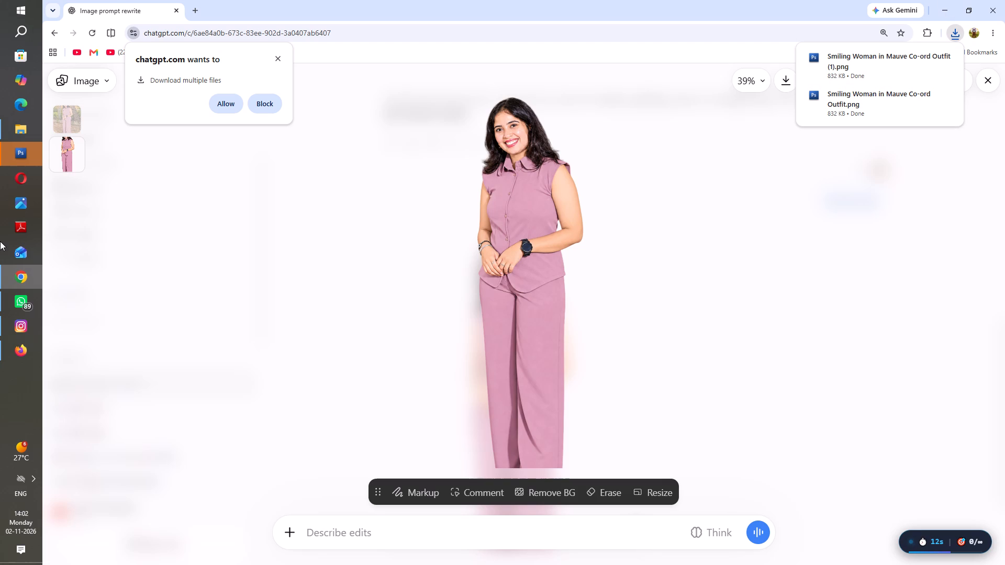
Switch to Photoshop and open "Smiling Woman in Mauve Co-ord Outfit" from Downloads, using large icons to browse the files.
left_click(28, 154)
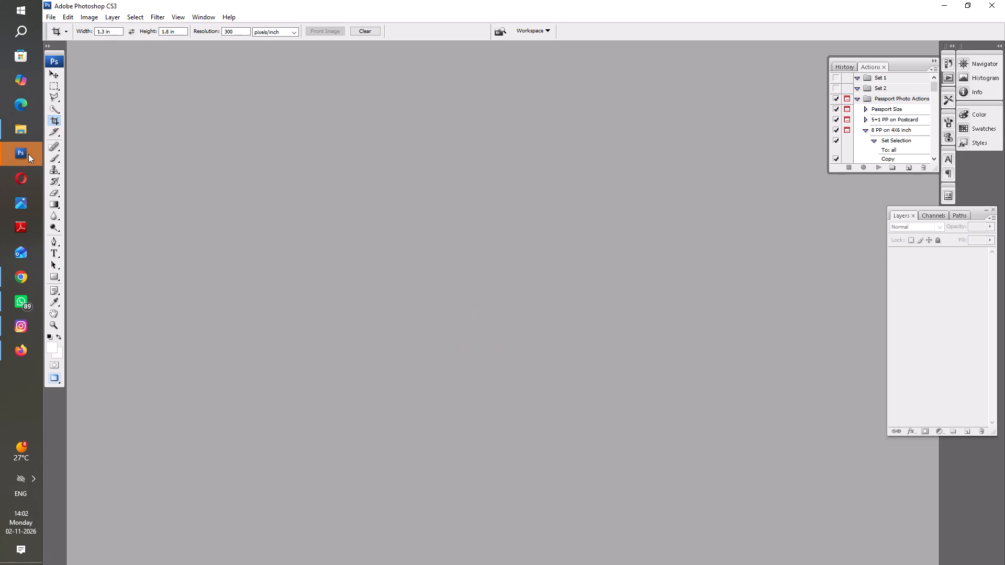
left_click(52, 18)
left_click(68, 40)
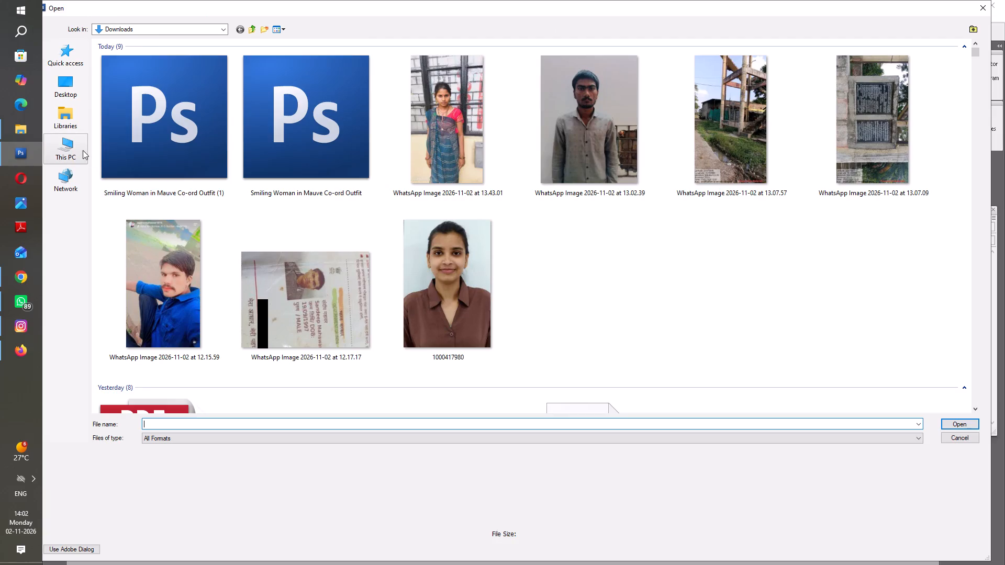
right_click(746, 306)
left_click(833, 347)
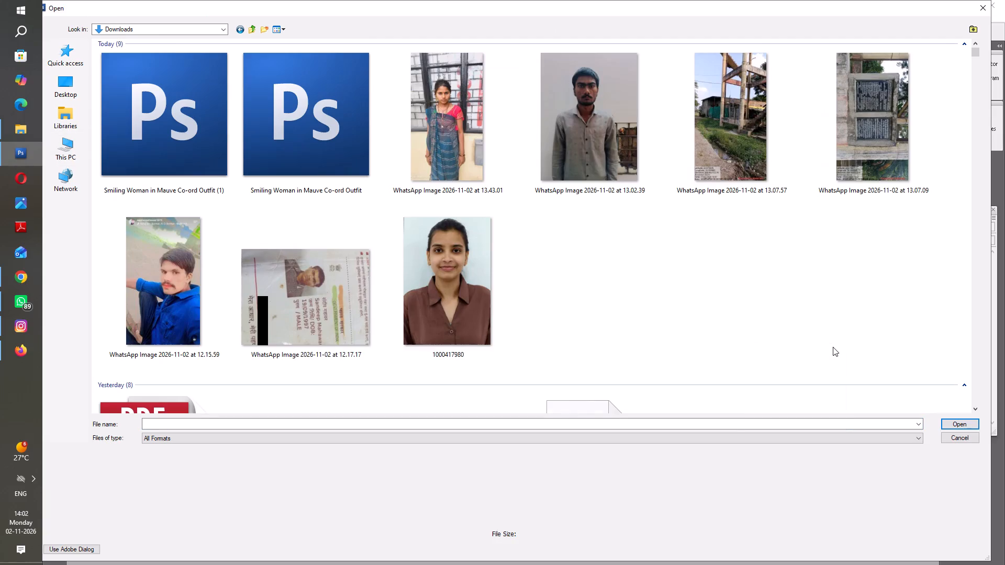
left_click(23, 127)
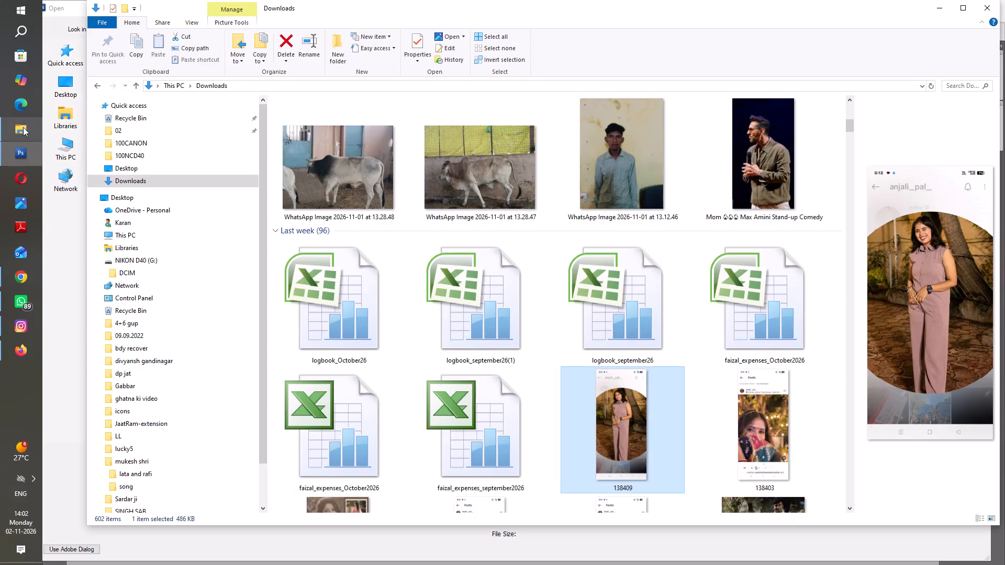
left_click(31, 163)
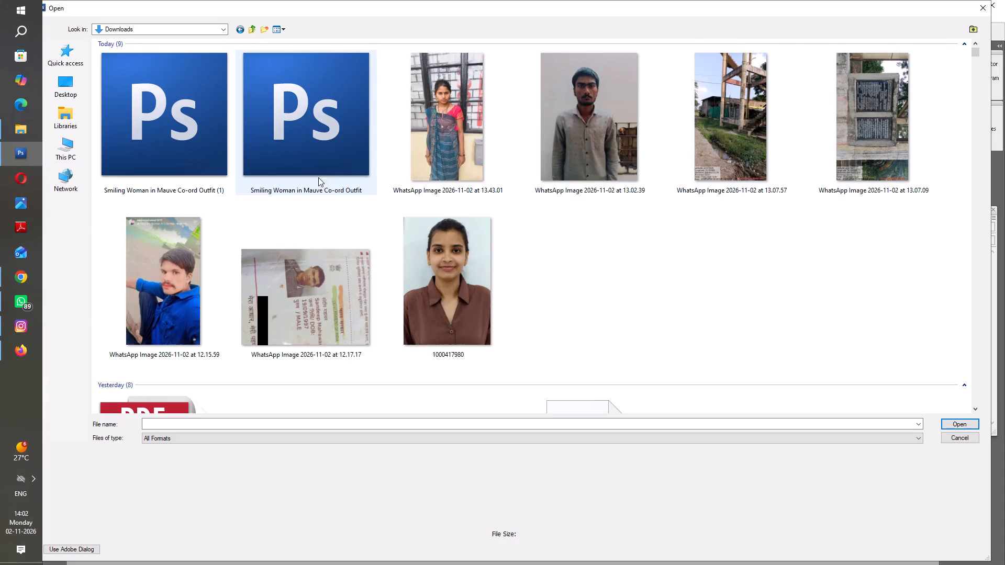
right_click(817, 275)
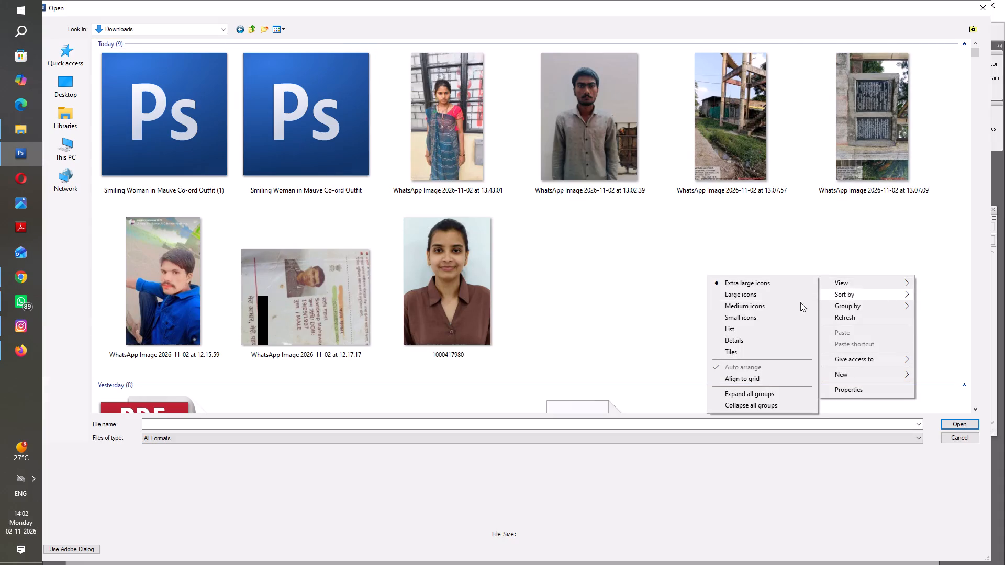
left_click(757, 299)
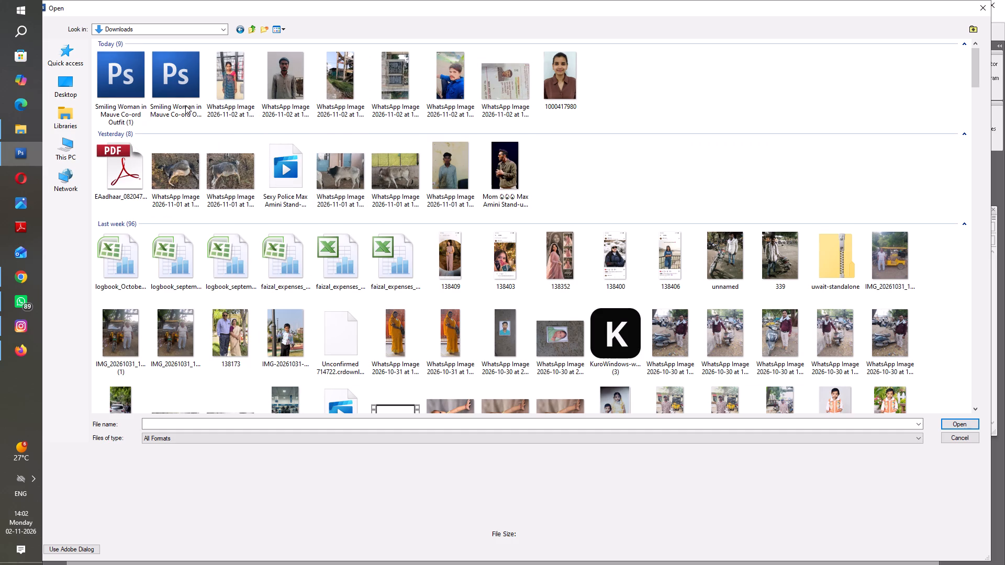
left_click(183, 103)
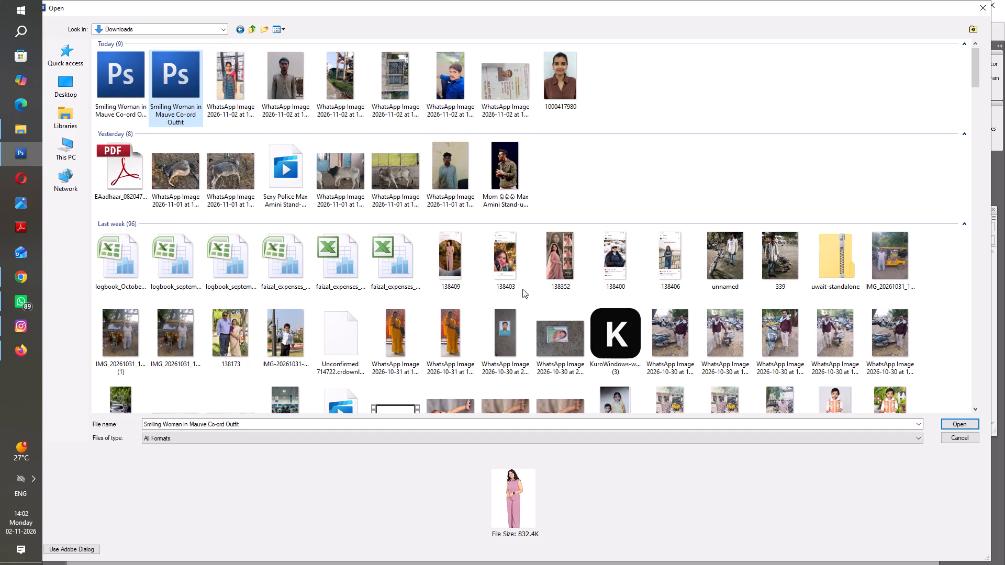
left_click(962, 422)
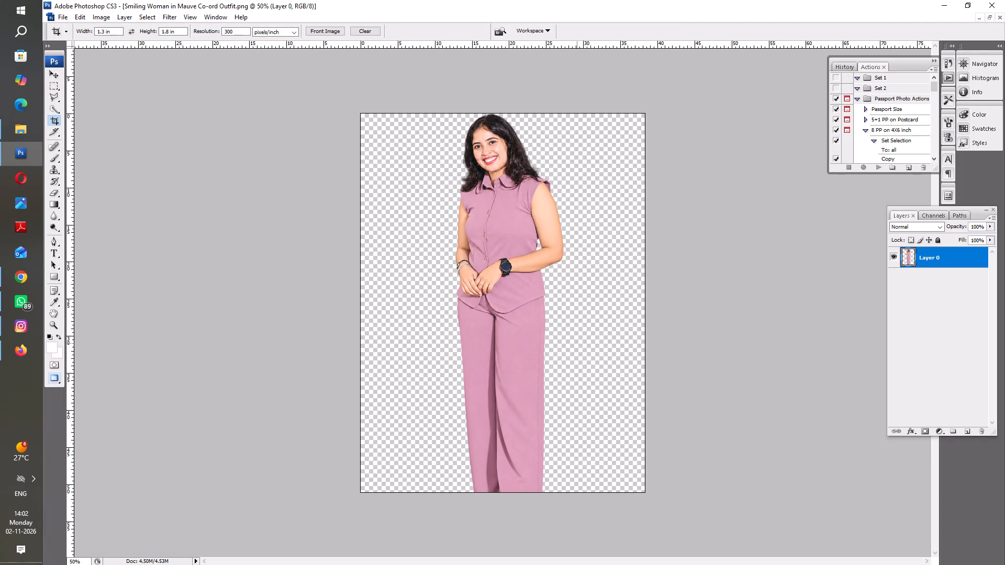
Select the entire cutout image of the woman and copy it.
key("ctrl+a")
key("ctrl+c")
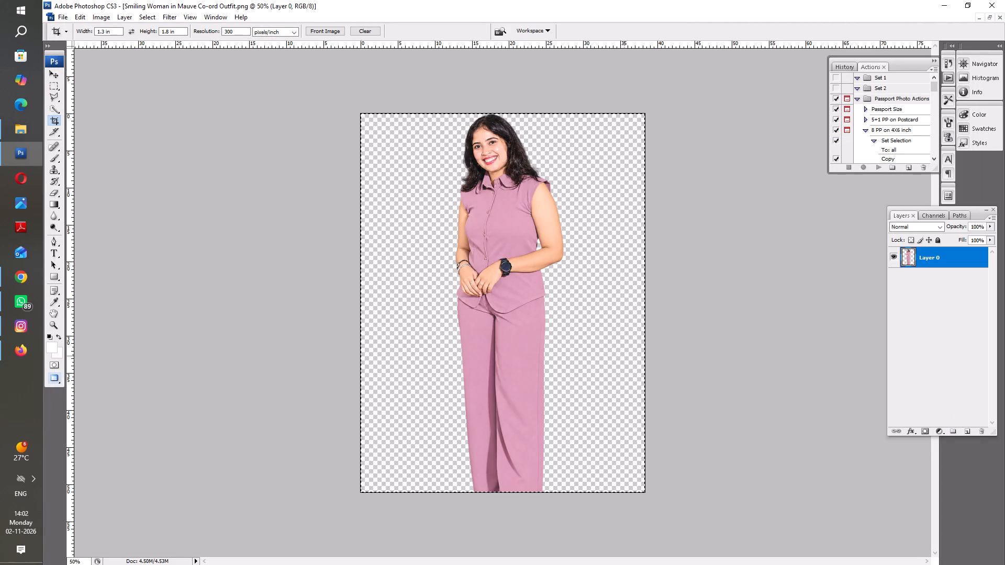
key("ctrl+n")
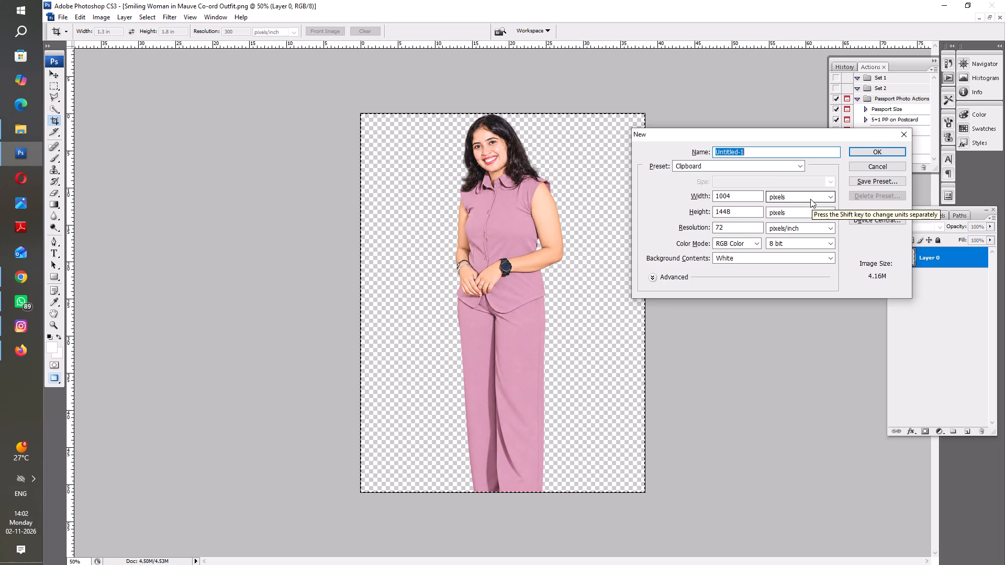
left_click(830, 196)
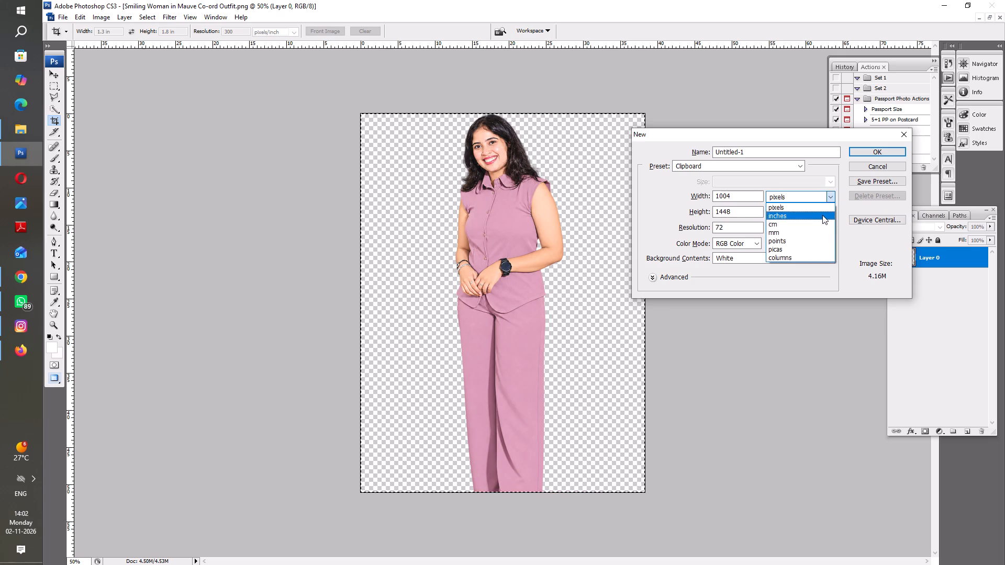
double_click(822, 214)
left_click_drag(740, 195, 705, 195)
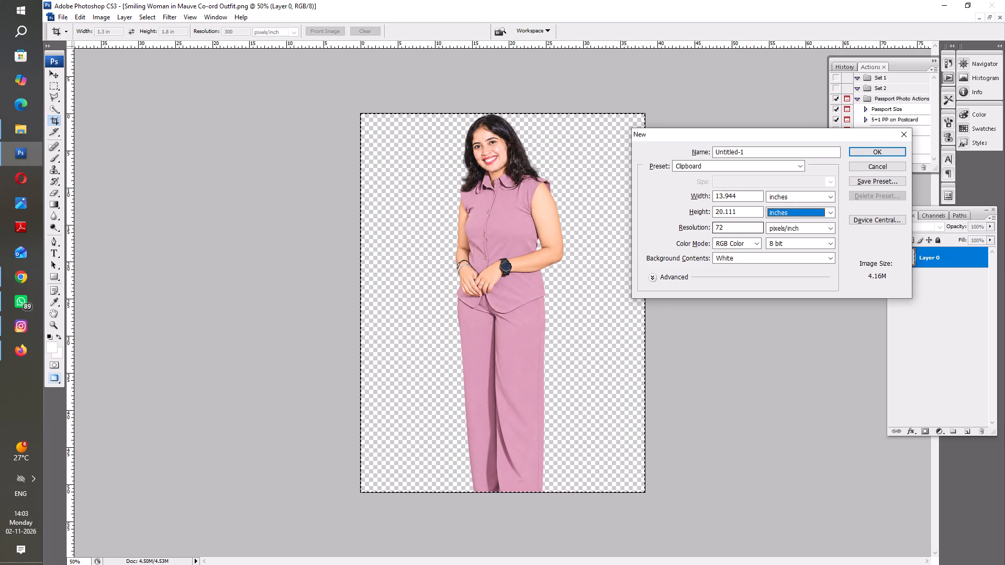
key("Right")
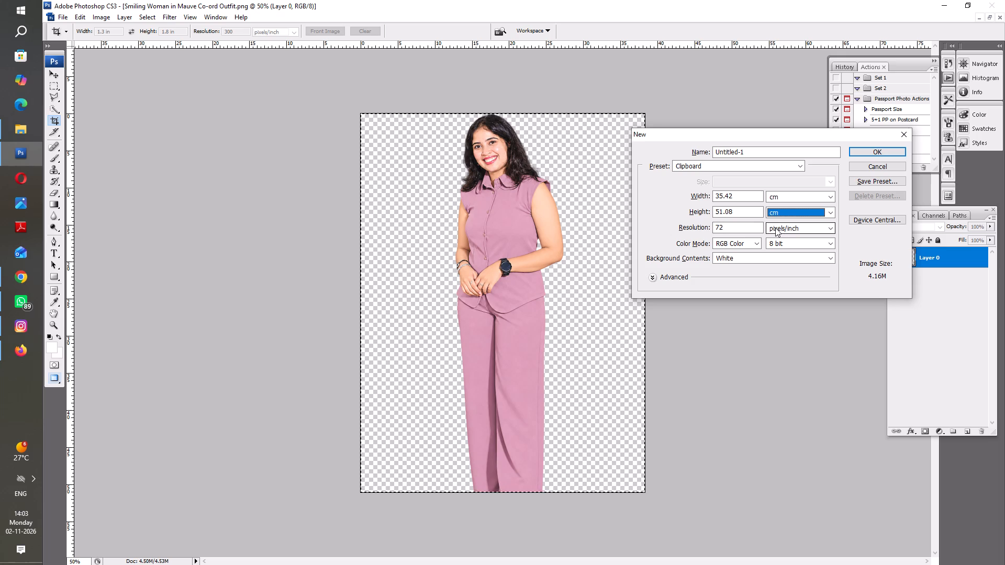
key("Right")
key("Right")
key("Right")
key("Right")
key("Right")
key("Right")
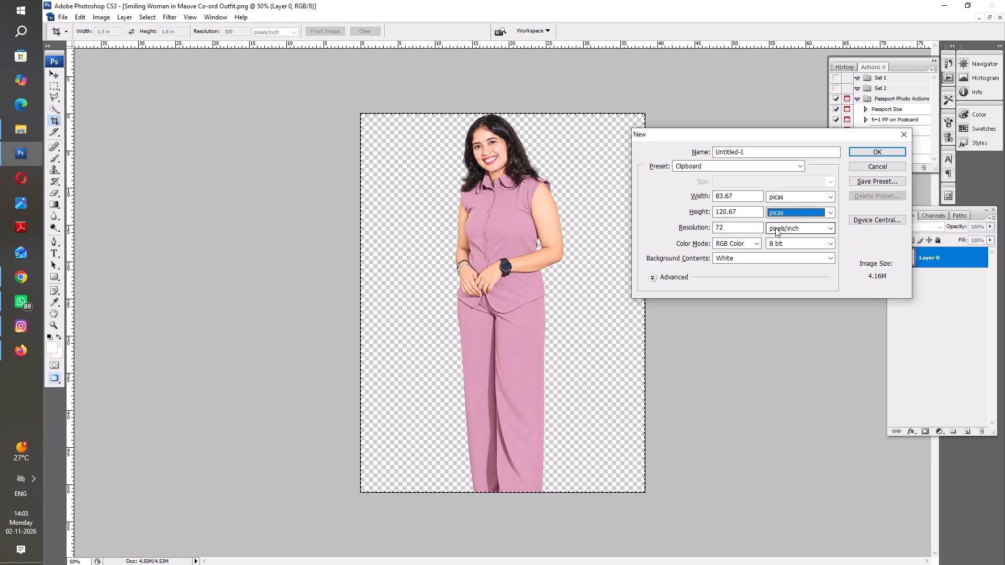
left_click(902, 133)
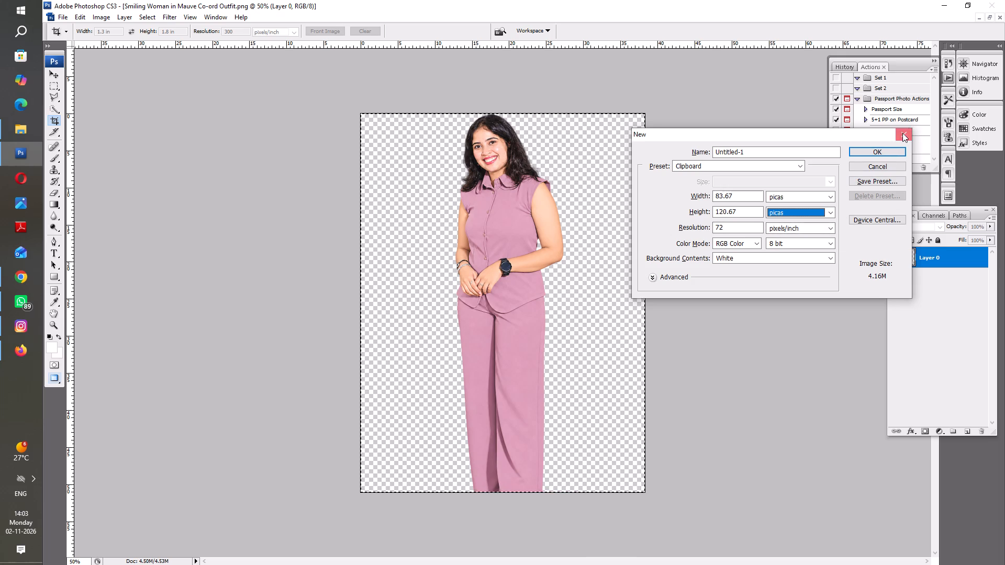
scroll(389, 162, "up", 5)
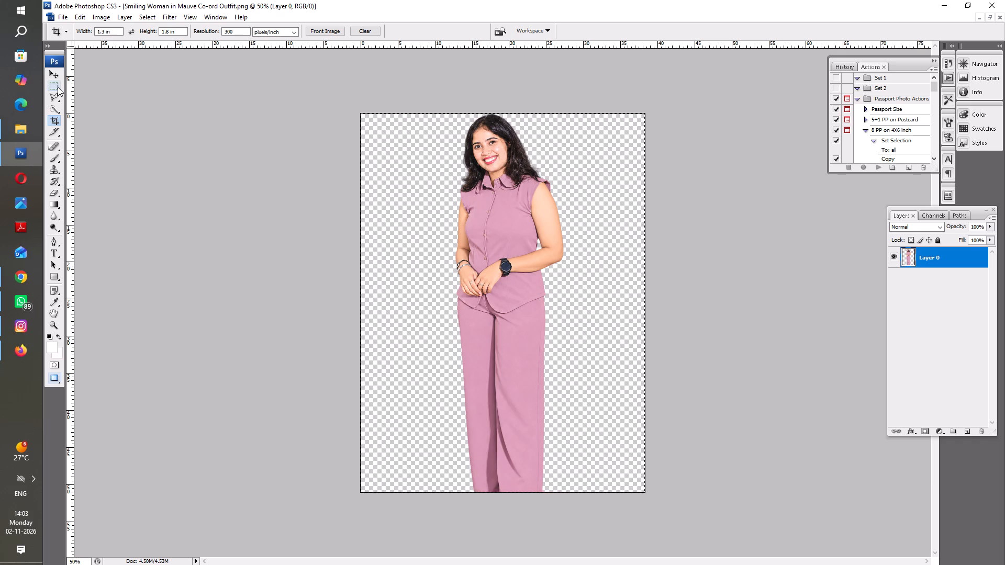
Deselect the whole-image selection on the woman's cutout.
right_click(435, 178)
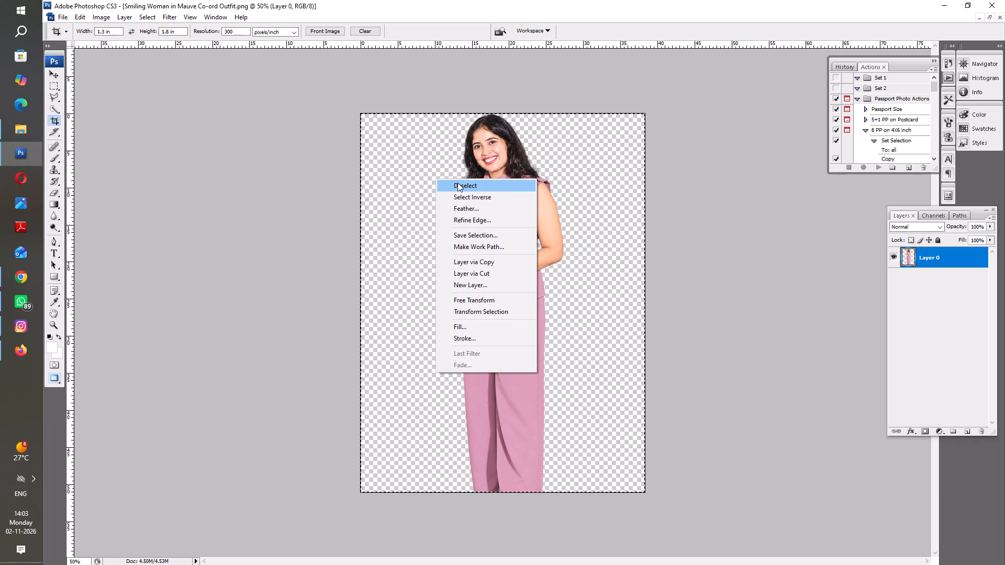
left_click(457, 183)
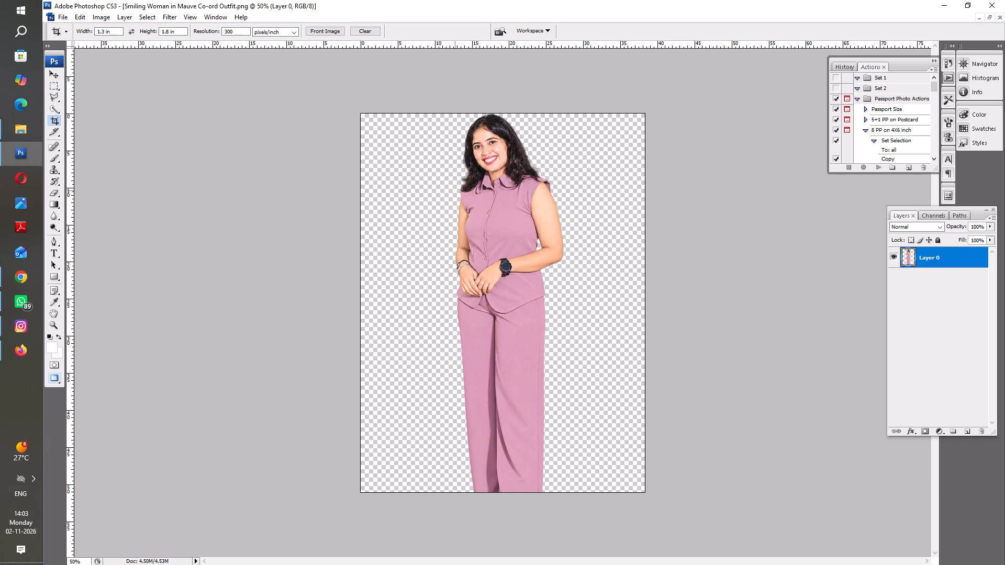
Set up a new document in inches, with a width of 12 and a height of 18.
triple_click(62, 19)
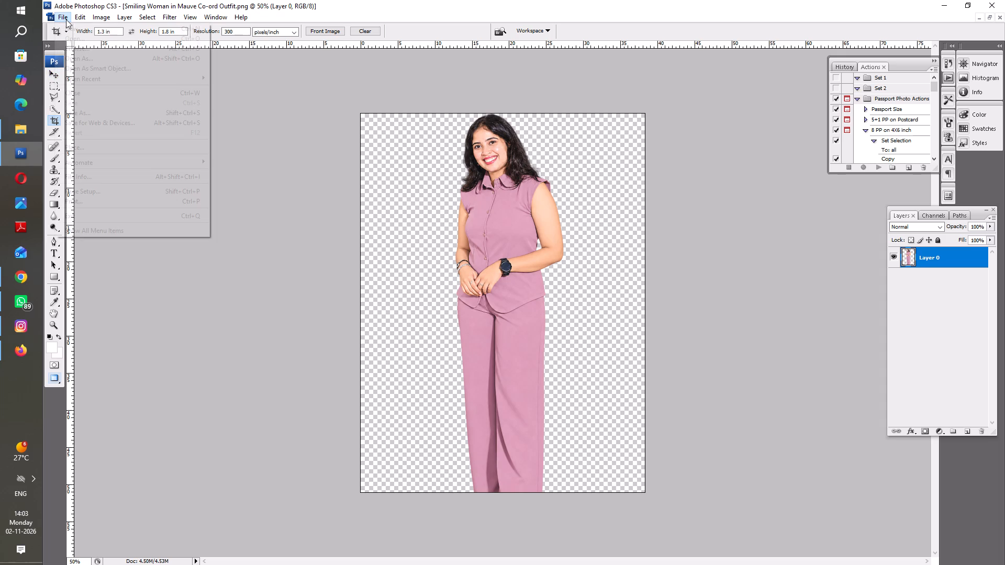
left_click(66, 19)
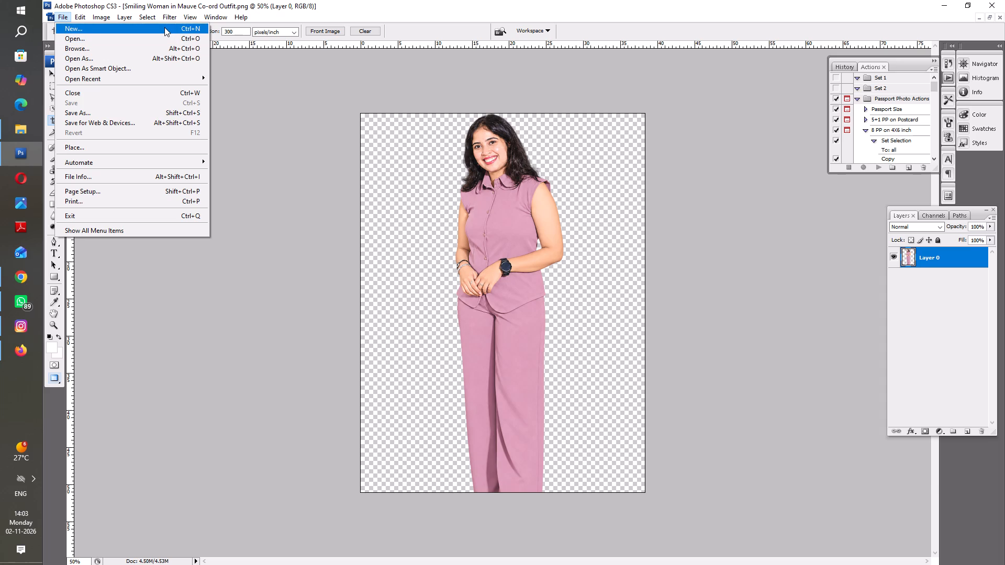
double_click(164, 27)
left_click(786, 195)
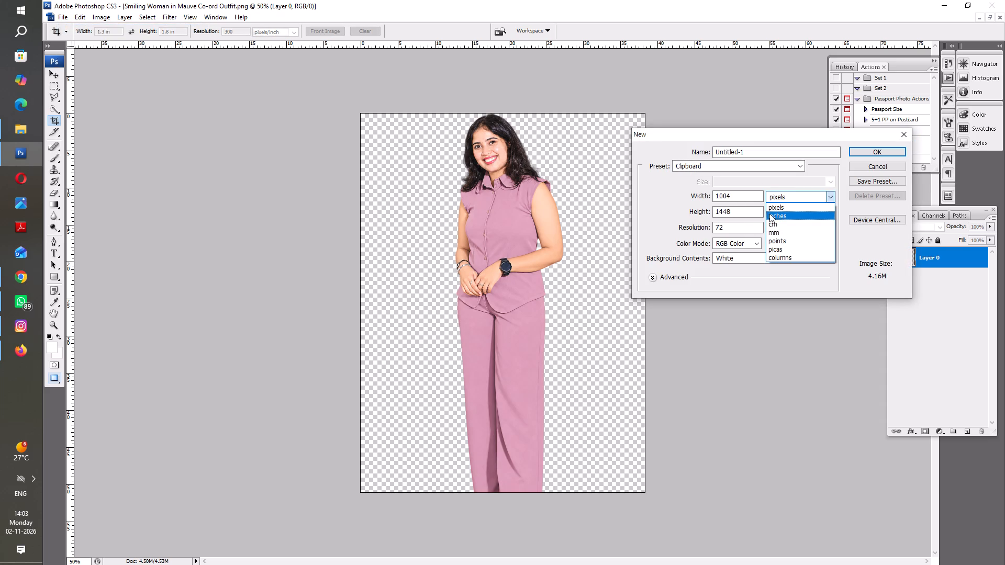
double_click(769, 213)
left_click(739, 193)
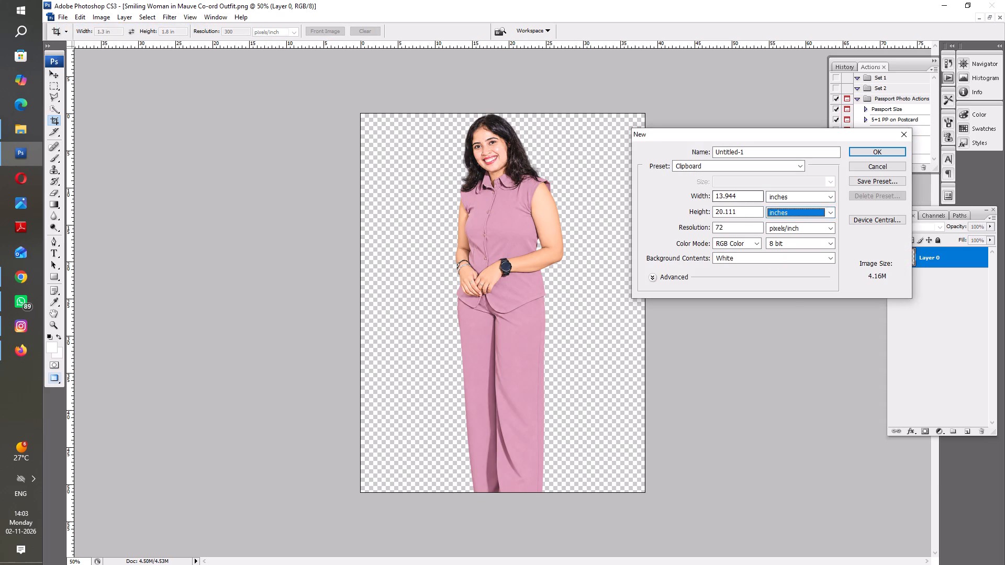
left_click_drag(738, 193, 732, 193)
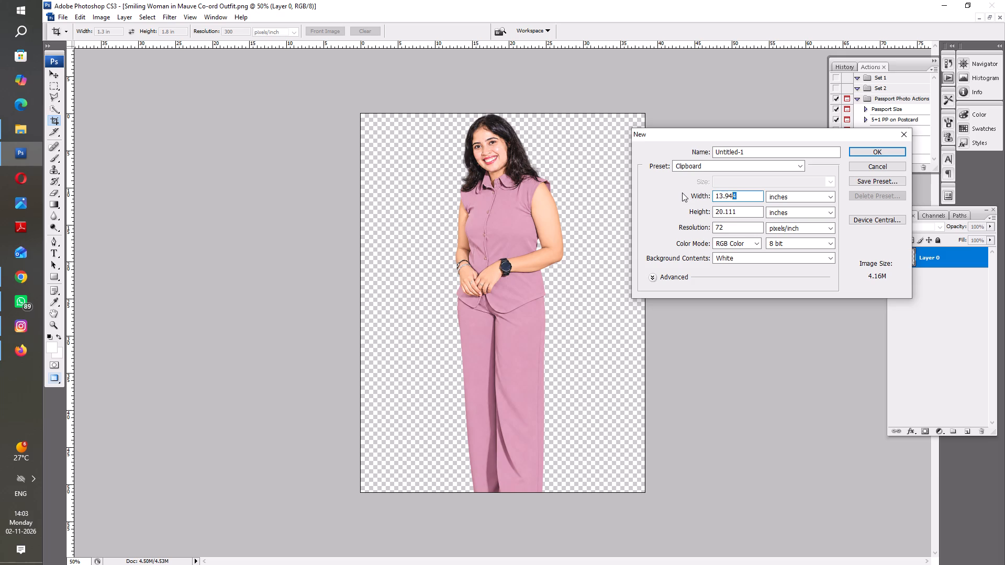
key("BackSpace")
key("BackSpace")
key("BackSpace")
key("BackSpace")
key("BackSpace")
key("2")
left_click_drag(749, 213, 744, 213)
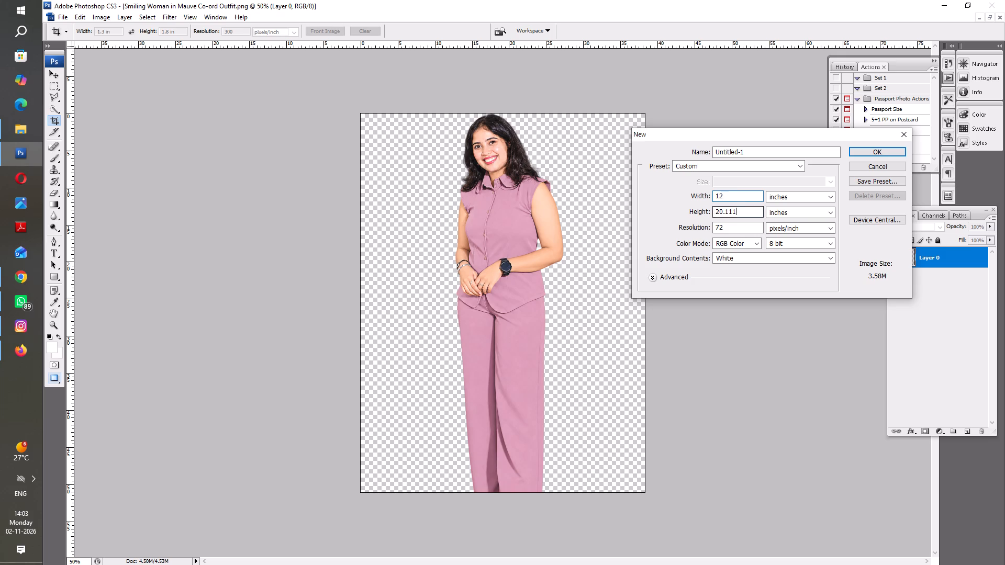
left_click_drag(744, 213, 666, 209)
type("18")
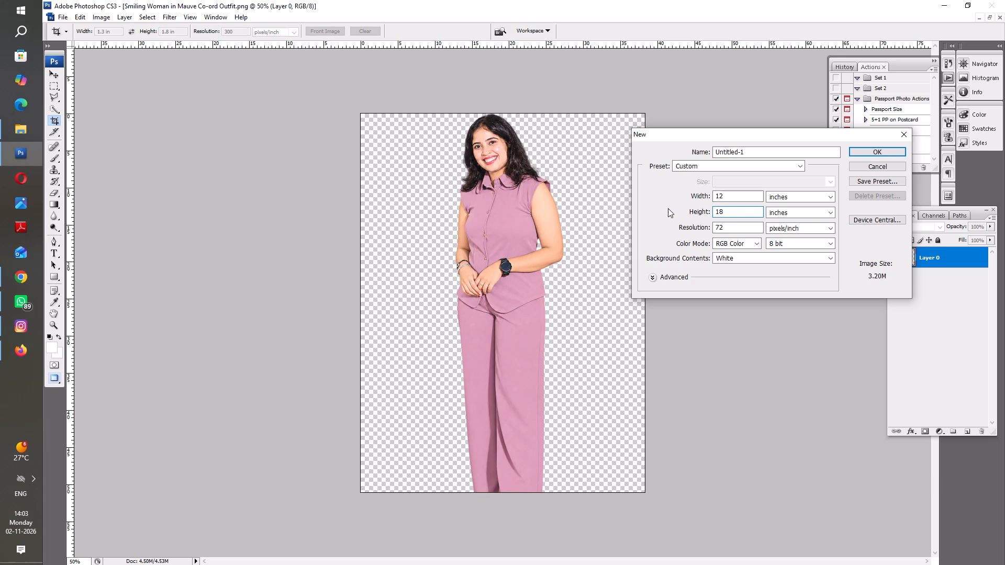
Set the new document's resolution to 300 pixels/inch and create it with a white background.
left_click(721, 229)
key("BackSpace")
key("BackSpace")
type("6300")
key("Left")
key("Left")
key("Left")
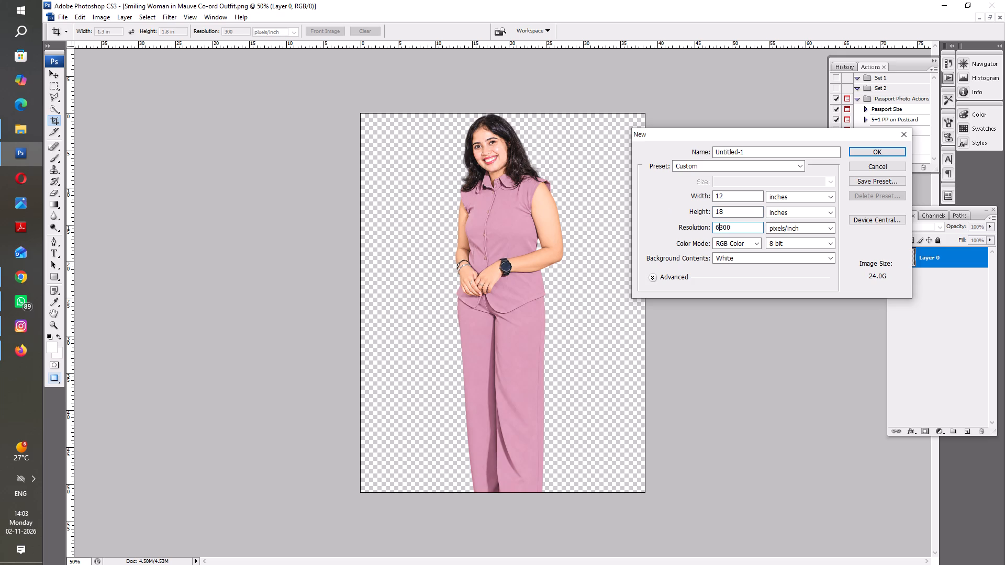
key("BackSpace")
key("Return")
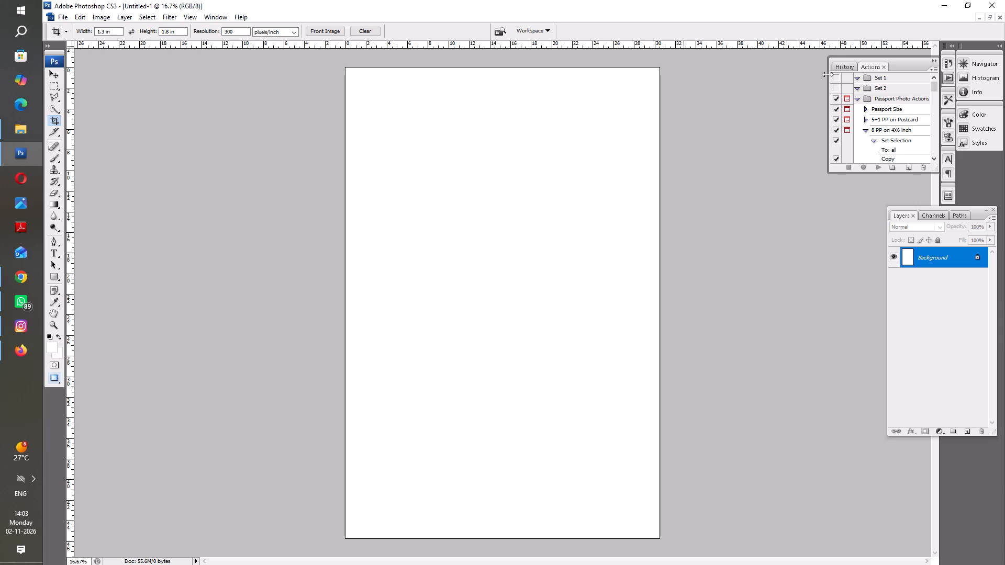
Float the document windows and move the blank document's window aside to expose the woman's cutout behind it.
left_click(989, 16)
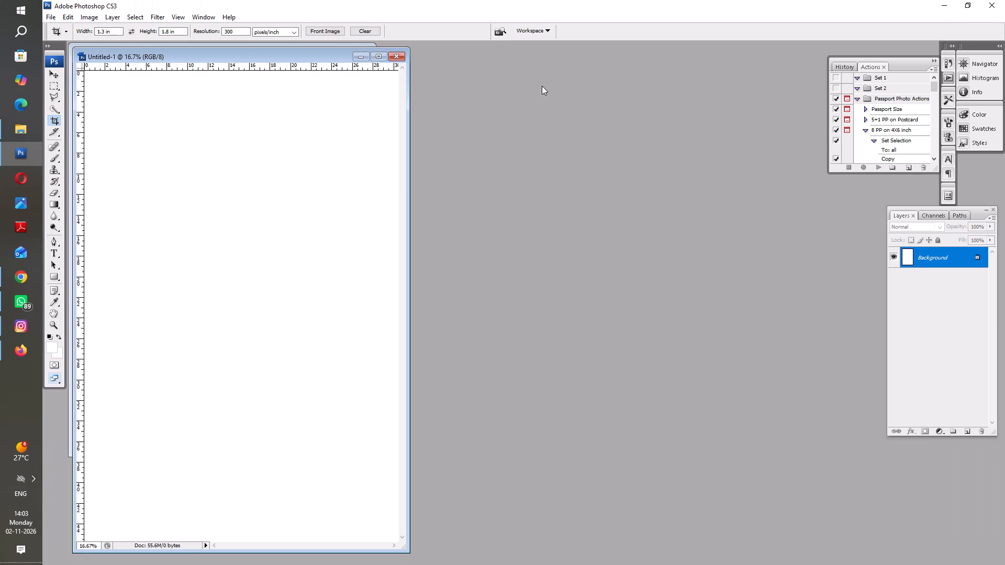
left_click_drag(324, 59, 363, 58)
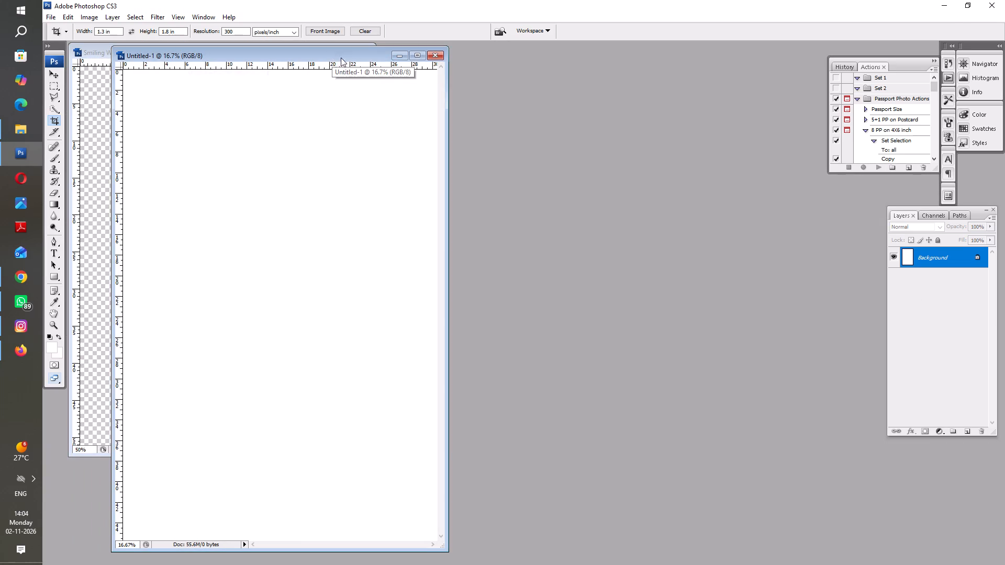
left_click_drag(389, 58, 568, 58)
left_click_drag(585, 58, 594, 58)
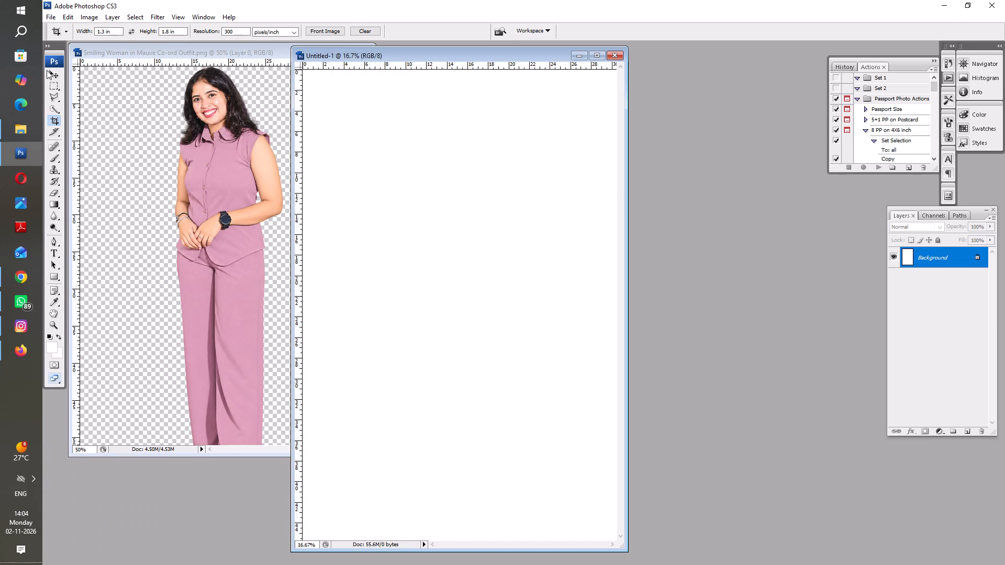
Copy the woman's cutout layer into the blank 12 × 18 inch document with the Move tool.
left_click(50, 71)
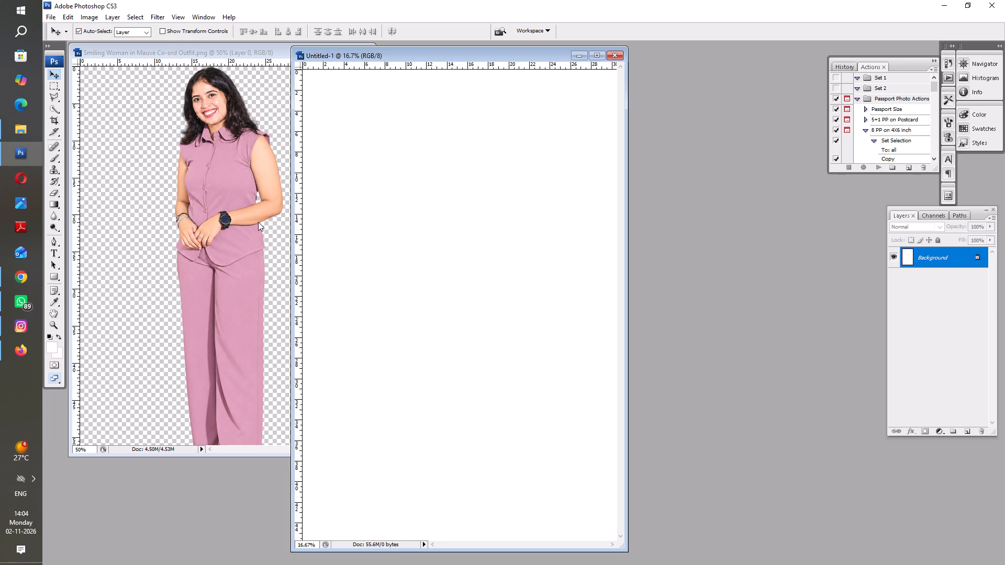
left_click(236, 165)
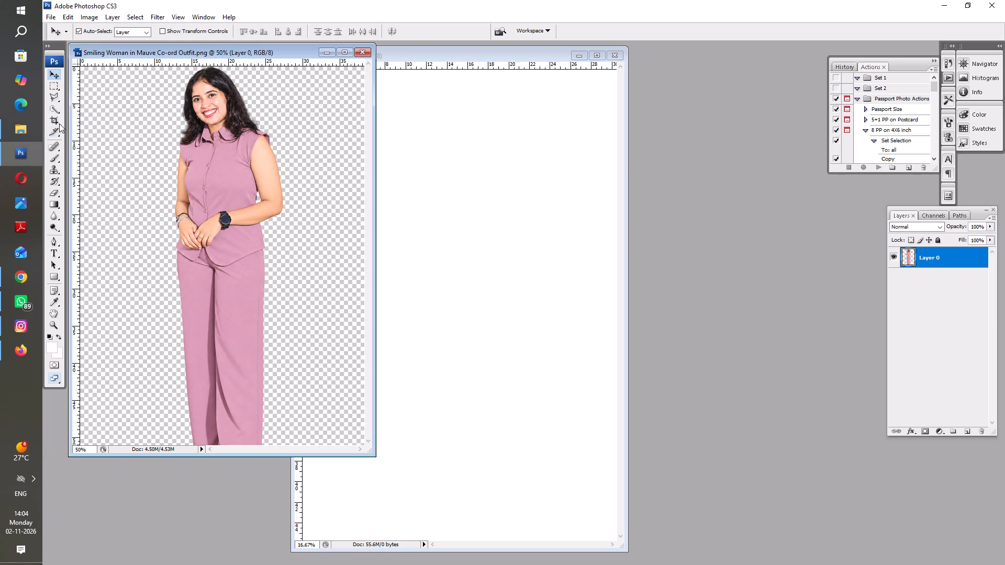
left_click_drag(217, 116, 217, 121)
left_click(934, 253)
left_click_drag(226, 176, 436, 271)
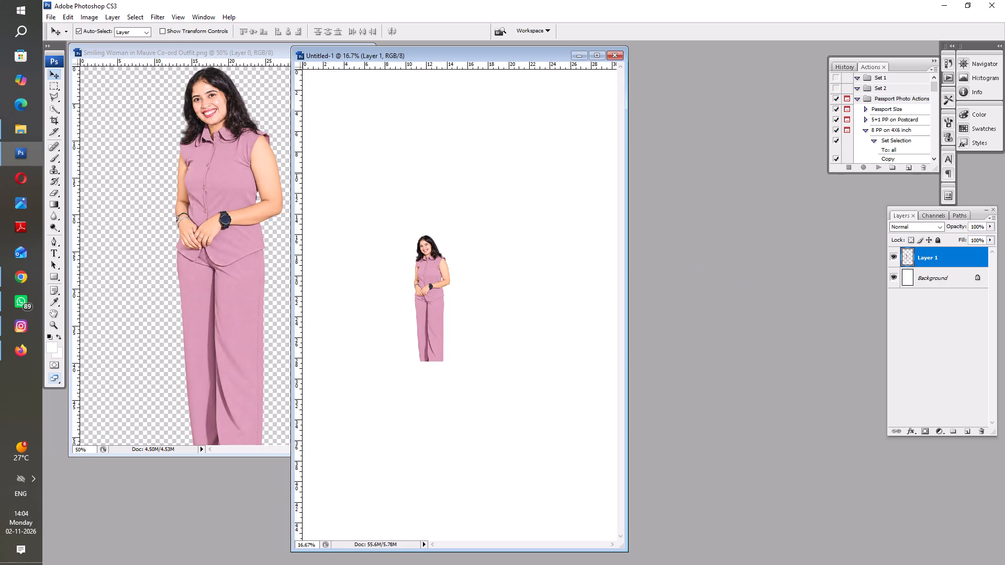
Maximize the new document and use Free Transform to scale the woman's layer proportionally to about 348%.
double_click(598, 57)
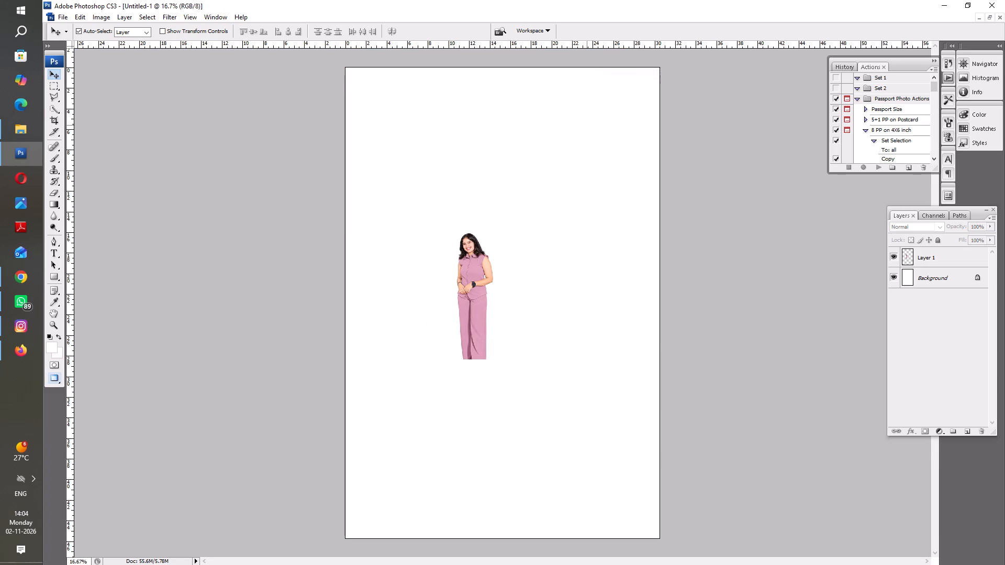
key("ctrl+t")
left_click(936, 253)
key("ctrl+t")
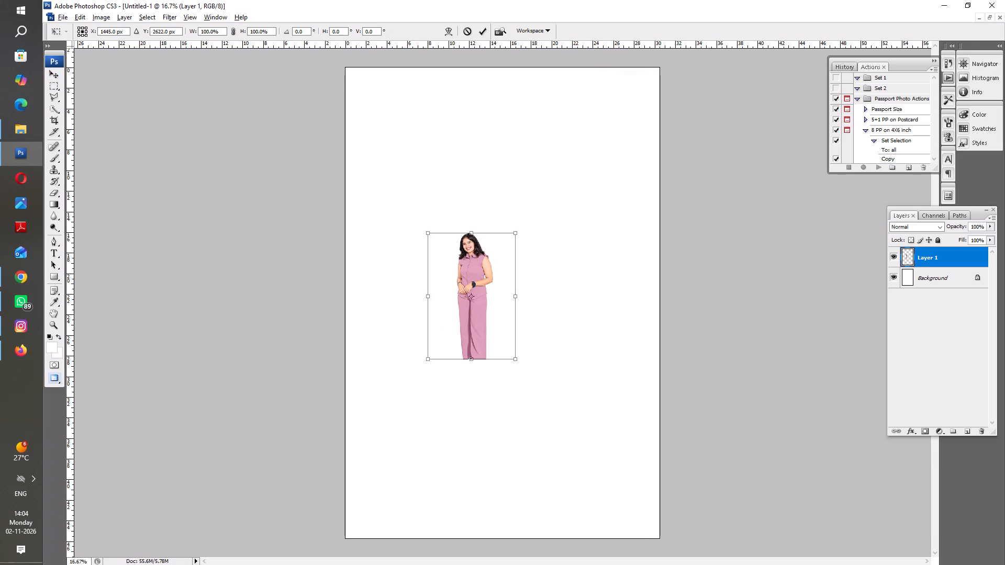
left_click_drag(530, 377, 546, 395, "alt+shift")
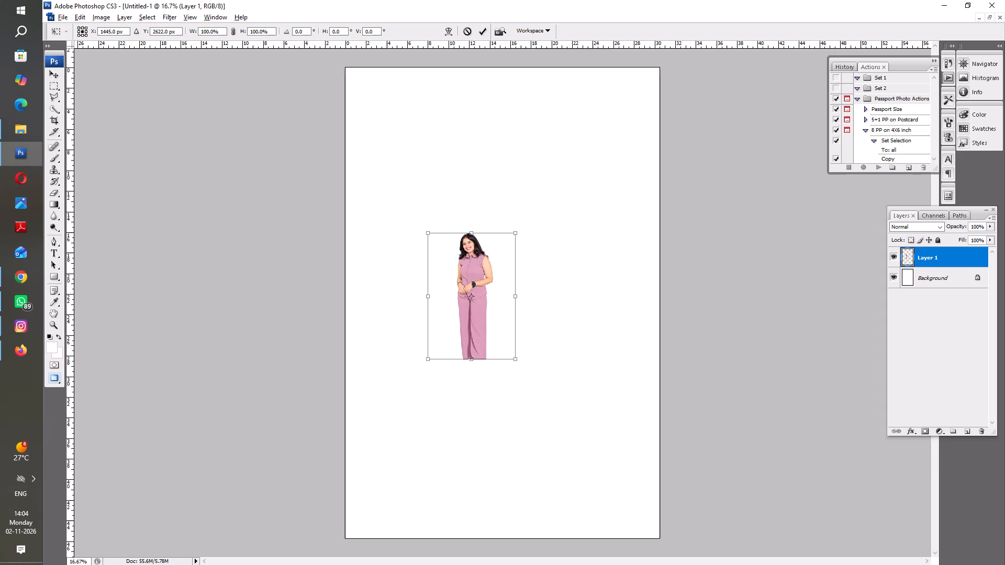
left_click_drag(546, 395, 579, 444, "alt+shift")
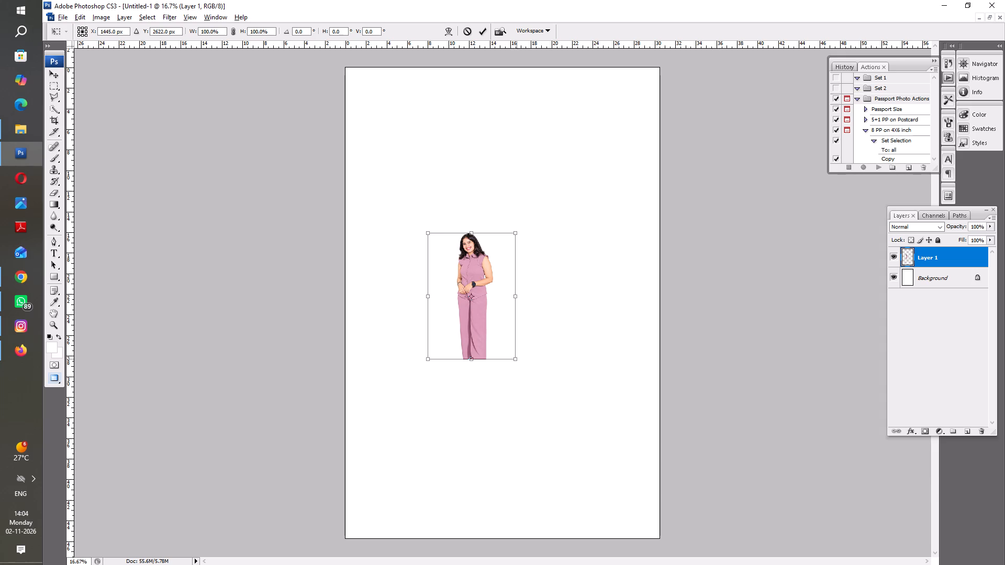
left_click(540, 388, "alt+shift")
left_click_drag(479, 335, 475, 334)
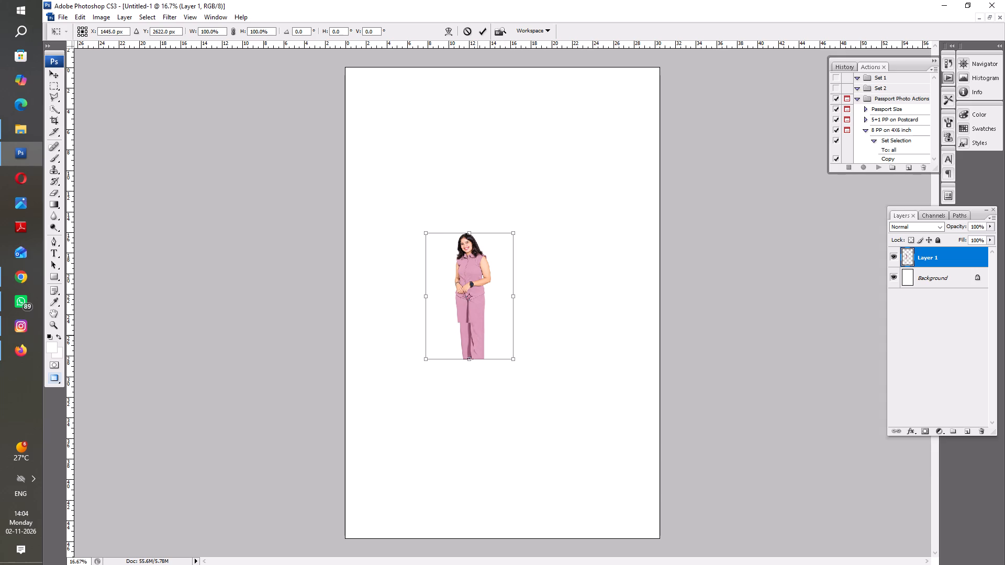
left_click_drag(475, 334, 470, 333)
left_click_drag(440, 328, 416, 326)
left_click(484, 357, "alt+shift")
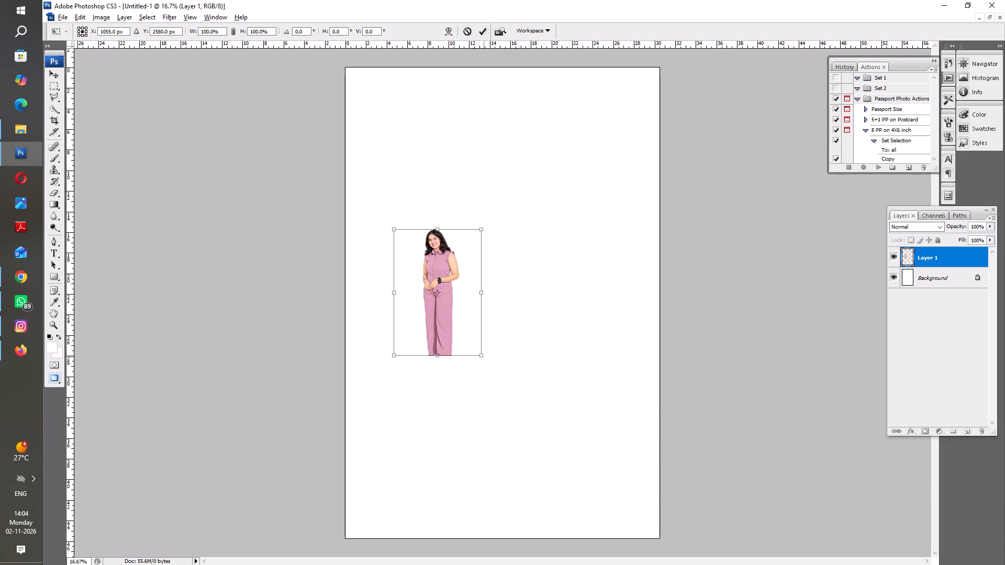
left_click_drag(484, 357, 589, 516, "alt+shift")
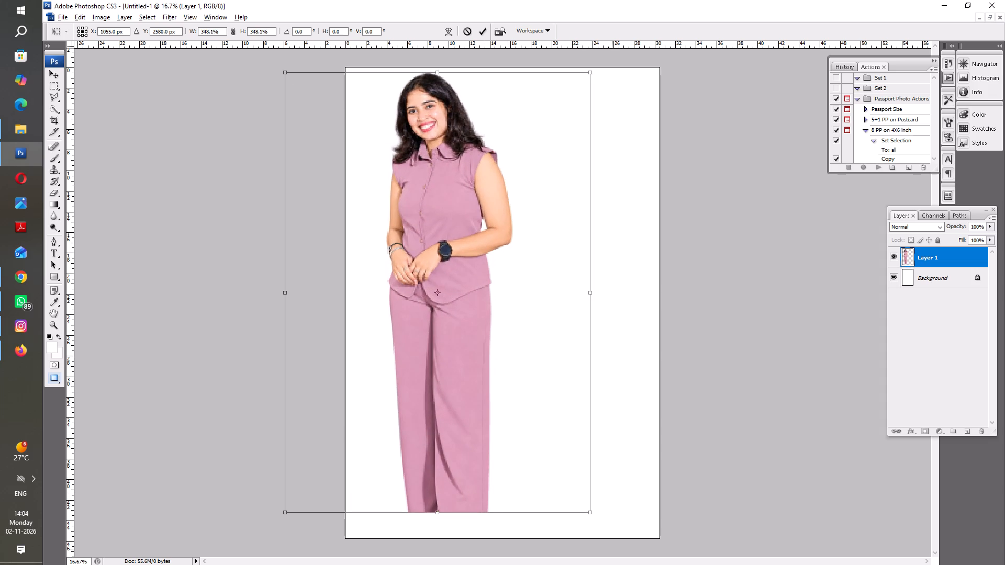
Move the enlarged woman down to about X 1103 px, Y 3282 px, so her legs extend past the bottom edge, and apply the transform.
left_click_drag(518, 330, 518, 338)
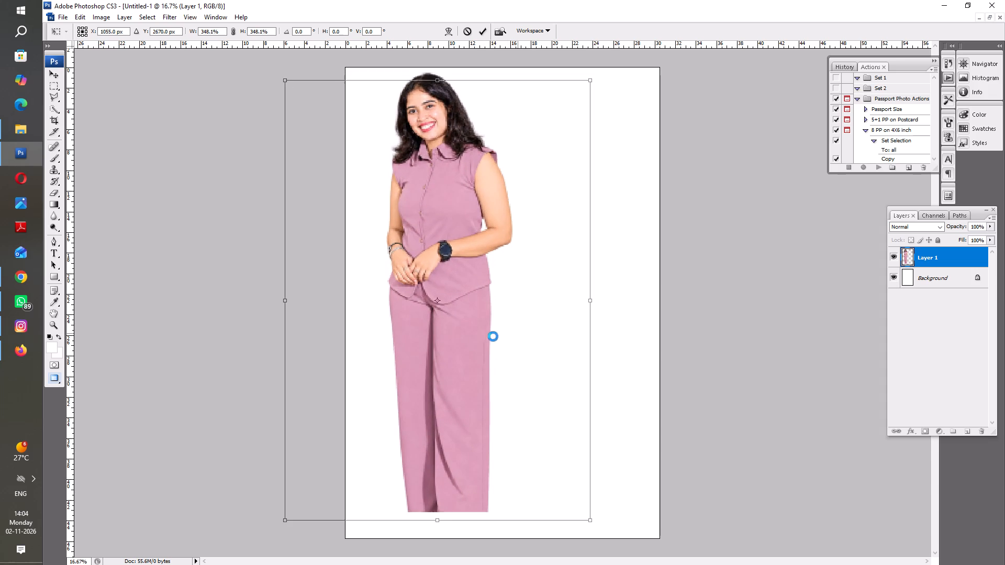
left_click_drag(489, 233, 489, 245)
left_click_drag(490, 248, 490, 265)
left_click_drag(490, 276, 490, 281)
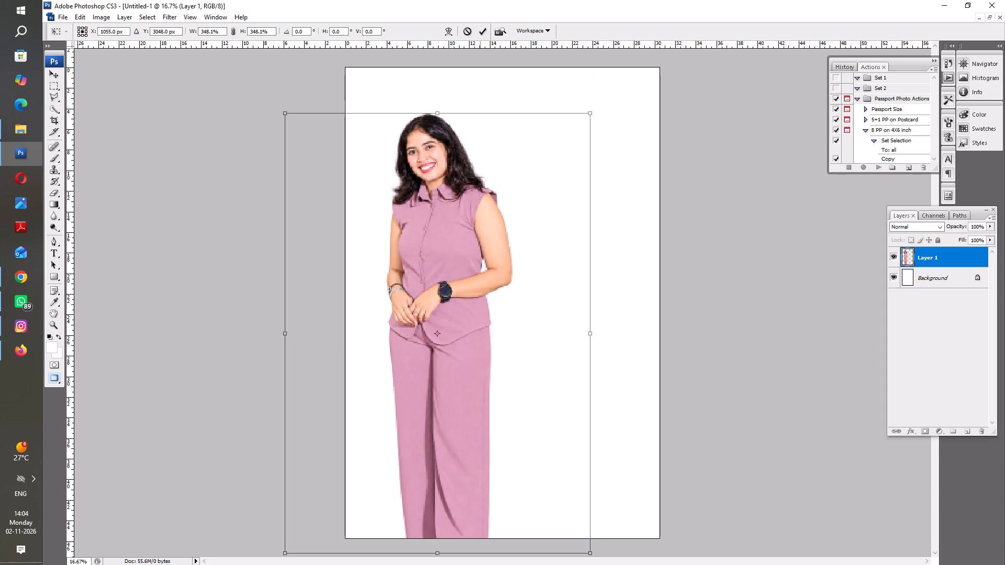
left_click(480, 365)
left_click_drag(472, 206, 474, 217)
left_click_drag(475, 222, 476, 229)
left_click(479, 245)
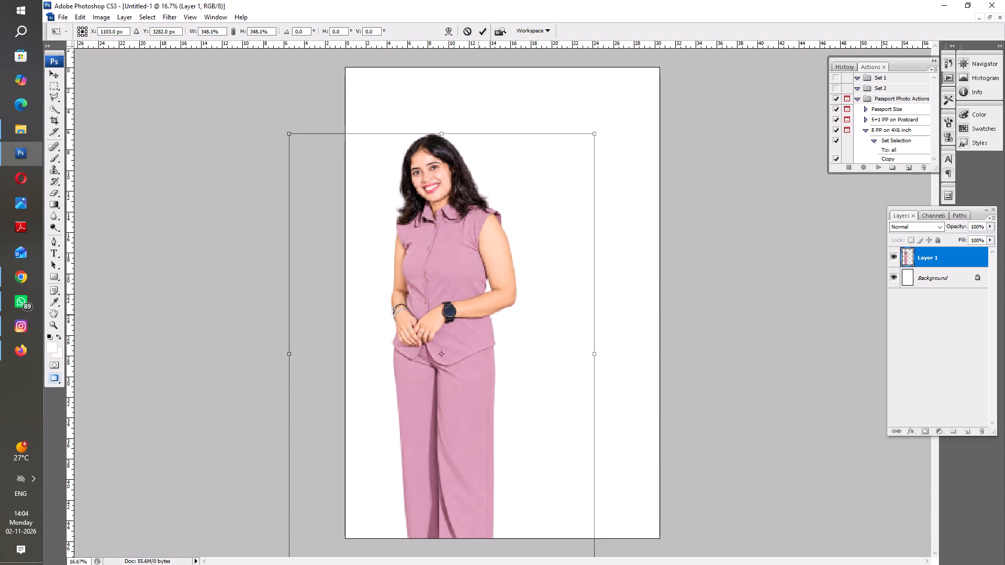
left_click(472, 255)
left_click(472, 266)
key("Return")
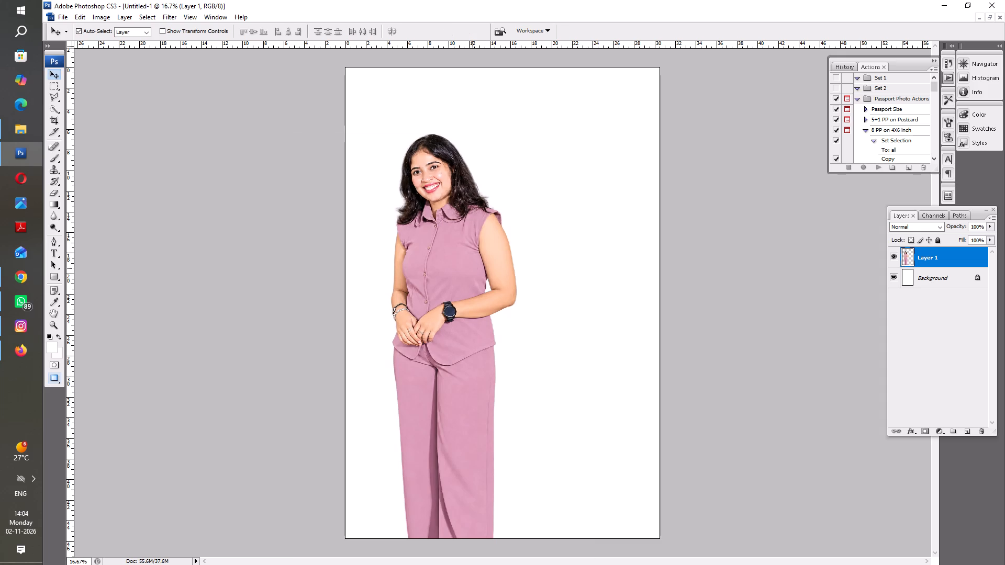
Move the woman further down the page, centring her layer at about X 1133 px, Y 4128 px.
double_click(472, 268)
left_click_drag(452, 306, 450, 335)
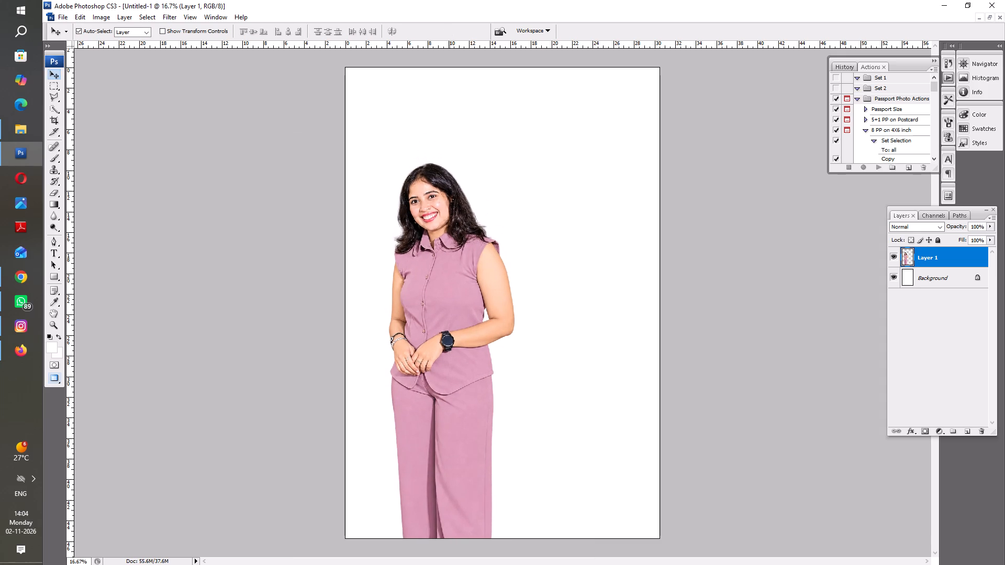
left_click_drag(450, 355, 452, 400)
left_click(453, 397)
Stretch the woman's layer slightly taller with Free Transform, keeping its width at 100%, and apply the transform.
key("ctrl+t")
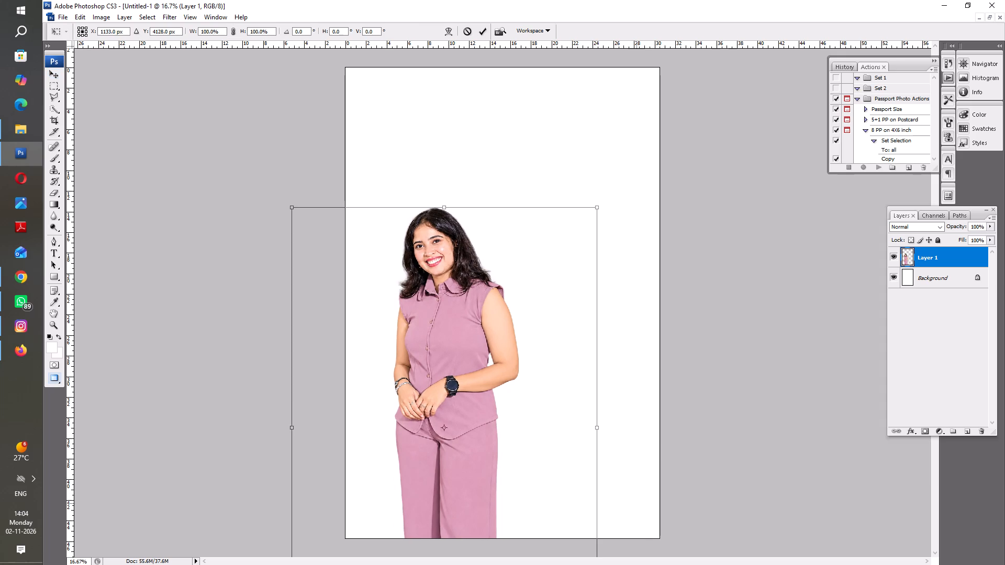
left_click(605, 202, "alt+shift")
left_click(600, 206, "alt+shift")
left_click_drag(602, 201, 604, 198, "alt+shift")
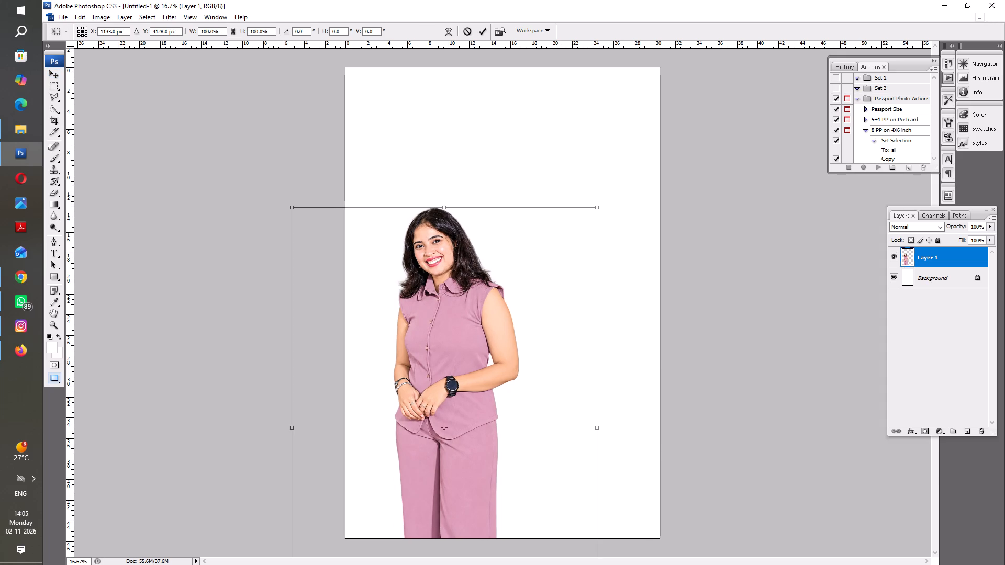
left_click_drag(604, 198, 608, 195, "alt+shift")
left_click(599, 202, "alt+shift")
left_click(603, 200, "alt+shift")
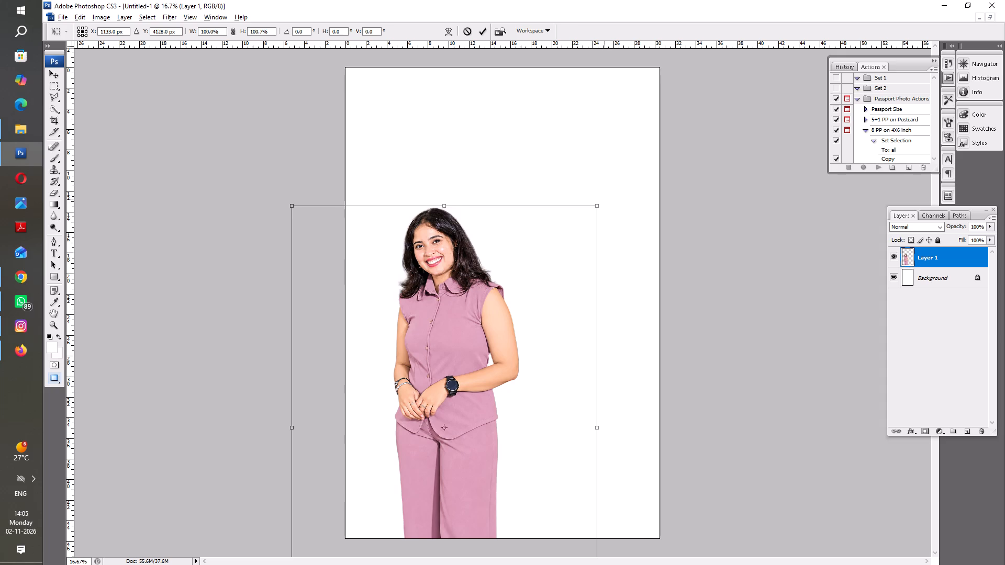
key("Return")
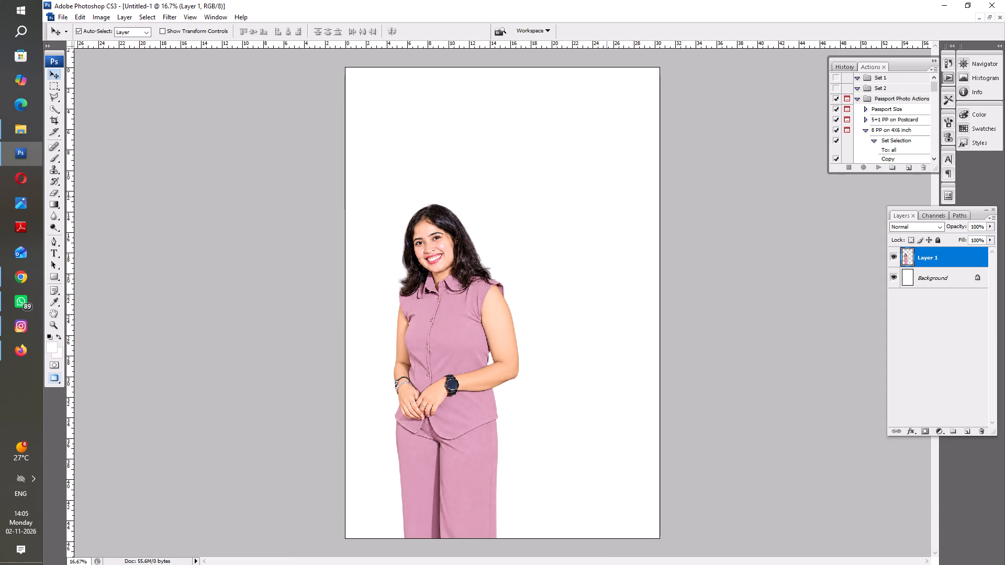
Duplicate the woman's layer in the 12 × 18 inch document.
key("ctrl+plus")
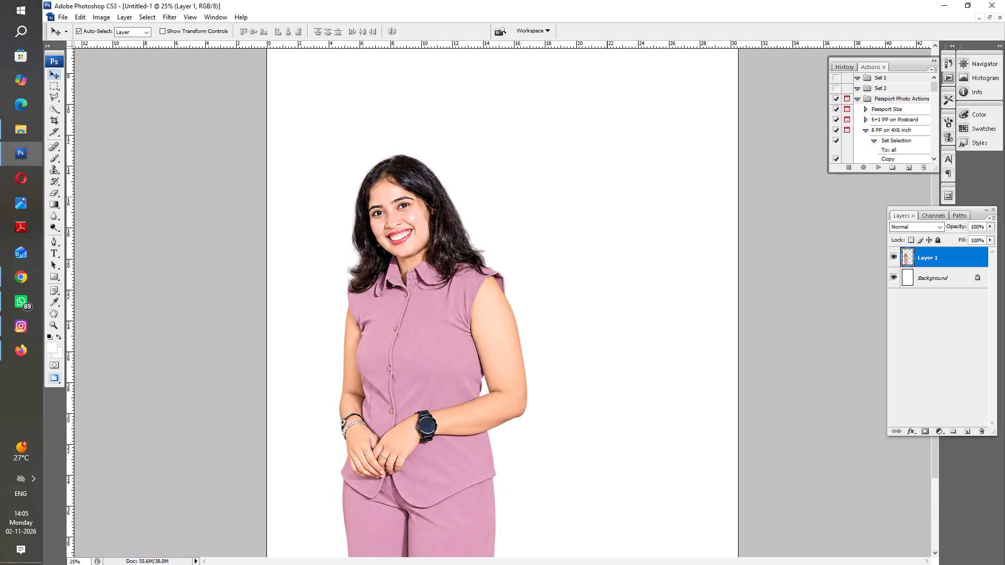
key("ctrl+j")
key("ctrl+minus")
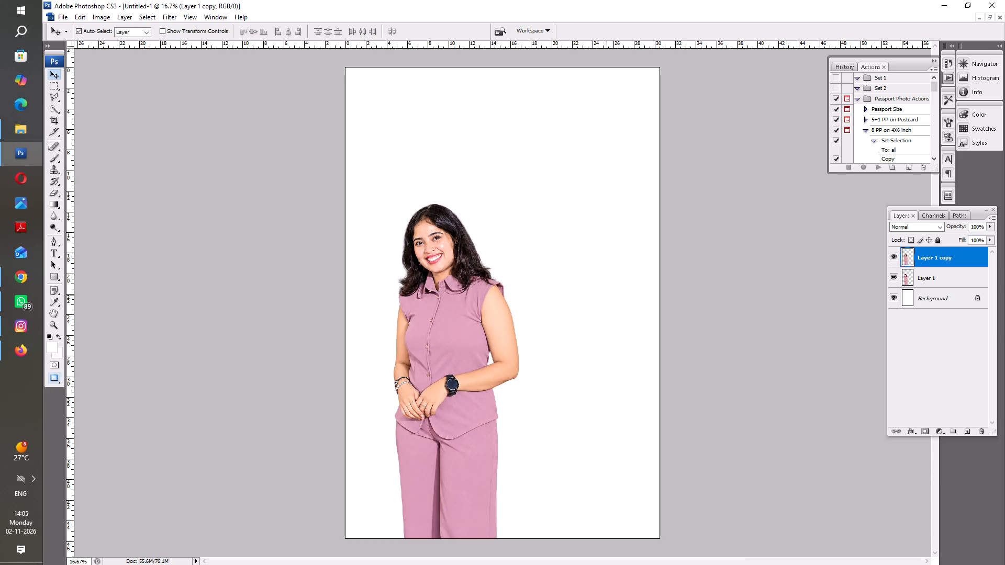
Scale the duplicate layer proportionally to about 124.6%, move it to about X 1289 px, Y 4212 px, and apply the transform.
key("ctrl+t")
left_click_drag(597, 202, 654, 161, "alt+shift")
left_click_drag(656, 157, 668, 138, "alt+shift")
left_click_drag(675, 129, 680, 126, "alt+shift")
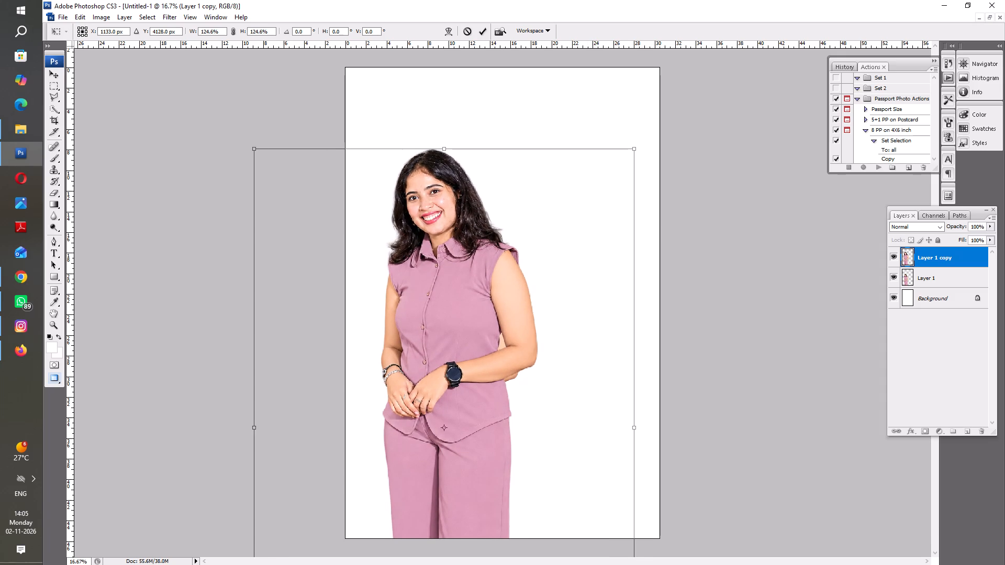
left_click_drag(464, 304, 478, 312)
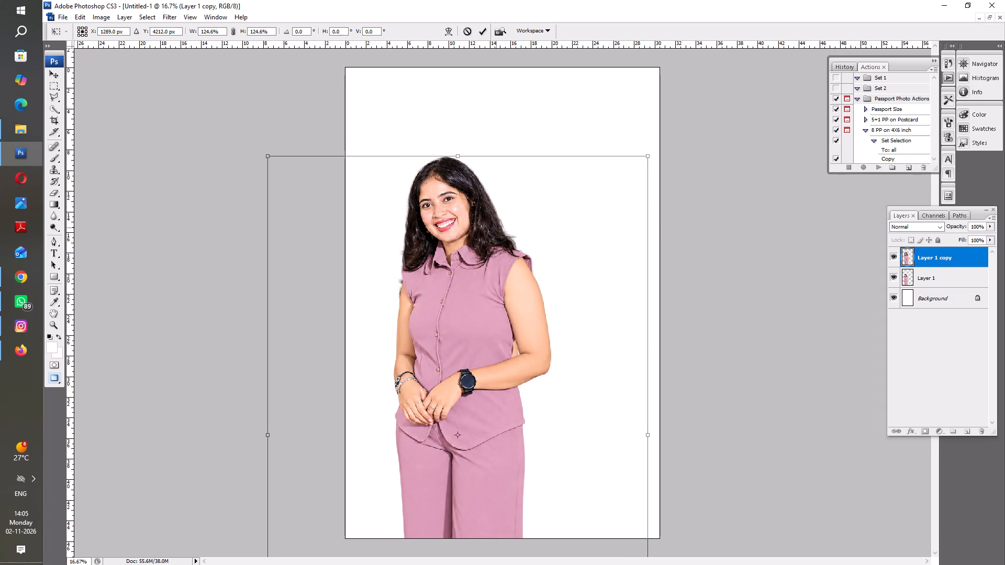
left_click(51, 73)
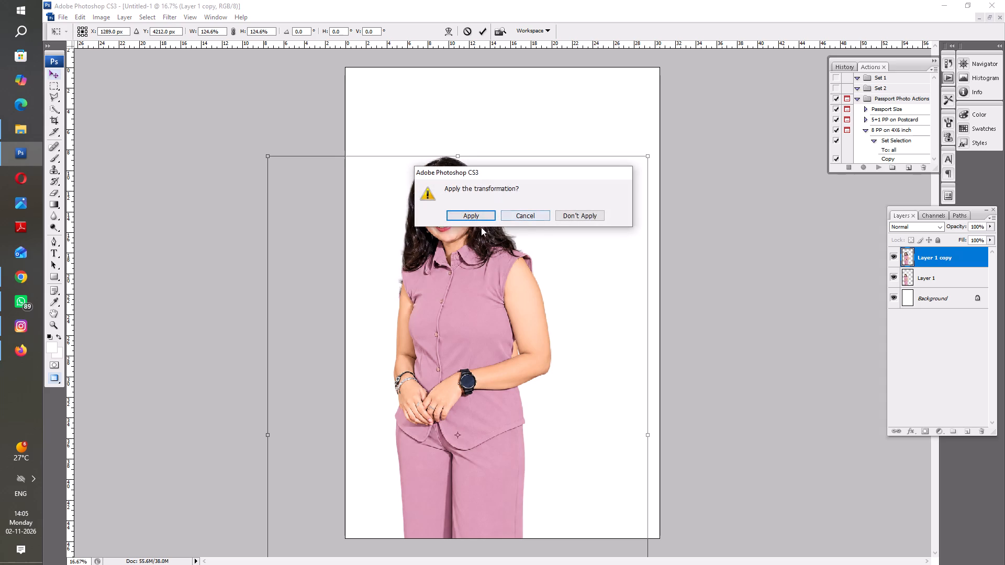
left_click(474, 217)
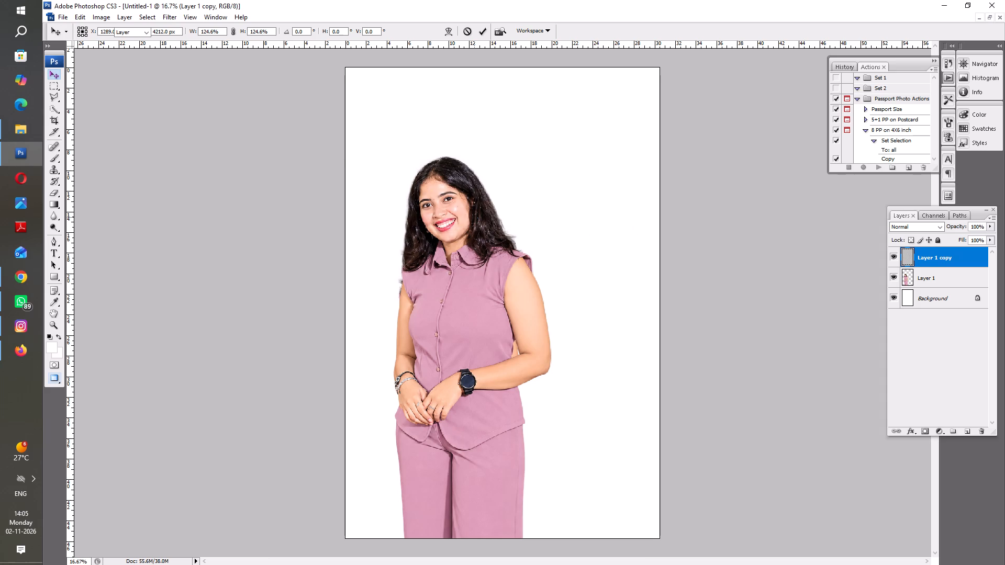
Move the enlarged copy and the original woman's layer further right on the page, leaving the smaller figure partly behind the larger one.
left_click(461, 248)
left_click_drag(473, 299, 477, 305)
left_click_drag(477, 305, 498, 301)
left_click_drag(575, 287, 567, 288)
left_click_drag(503, 286, 486, 283)
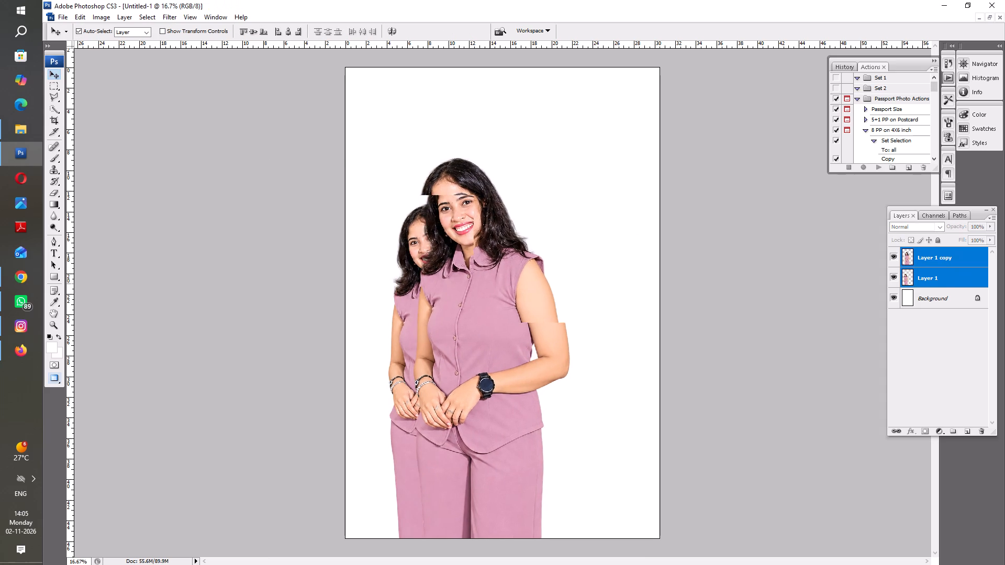
left_click_drag(486, 283, 465, 276)
left_click_drag(489, 275, 534, 282)
left_click(538, 282)
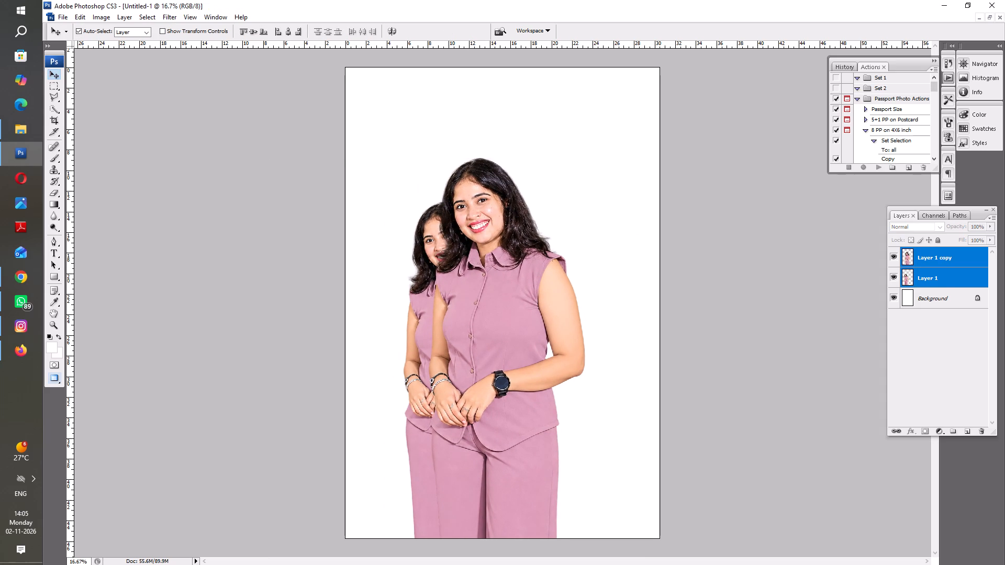
Move only the enlarged copy left and up the page so it covers most of the smaller figure, its head nearer the top edge.
left_click(936, 281)
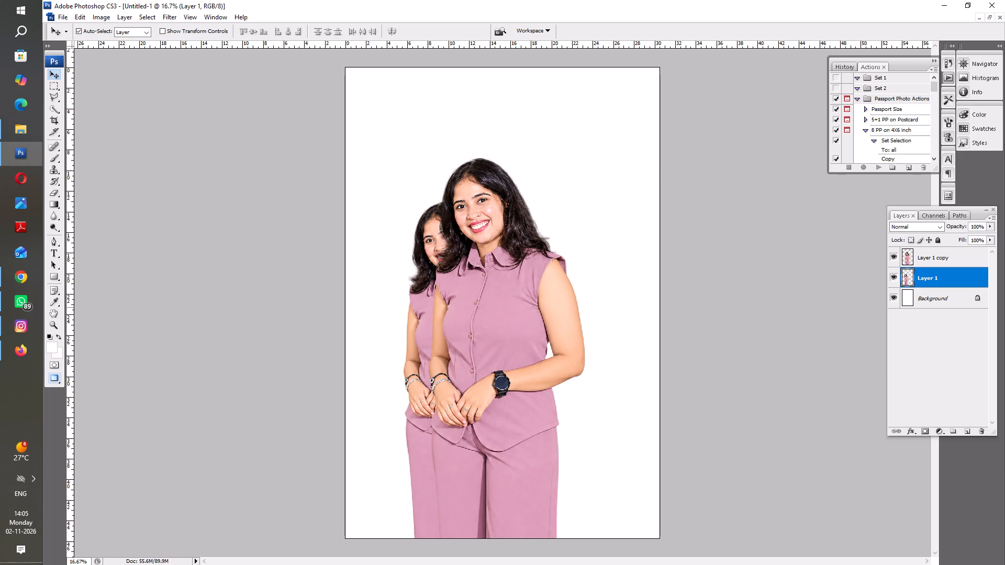
left_click(509, 345)
left_click(512, 337)
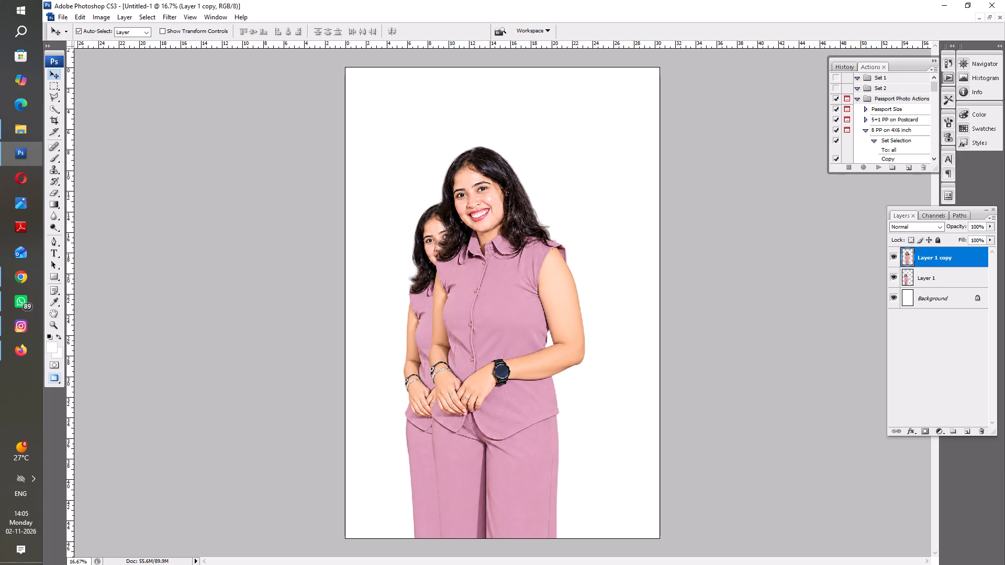
left_click_drag(519, 314, 492, 320)
left_click(453, 314)
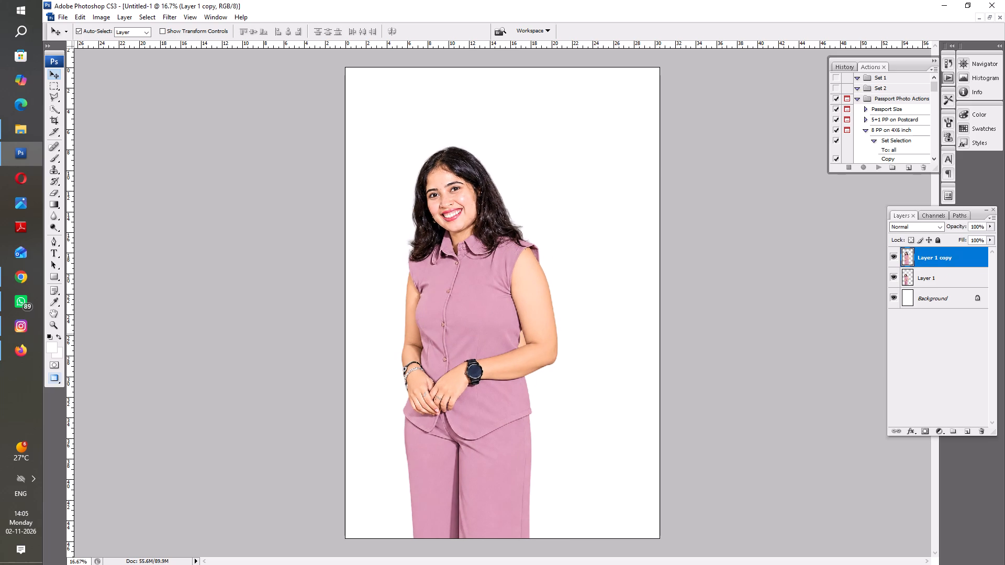
left_click_drag(473, 298, 446, 315)
left_click(445, 315)
left_click_drag(442, 303, 442, 299)
left_click(446, 290)
left_click(449, 274)
left_click_drag(450, 258, 449, 236)
left_click(452, 219)
left_click(459, 213)
left_click_drag(462, 211, 471, 202)
left_click_drag(478, 192, 479, 183)
left_click(479, 183)
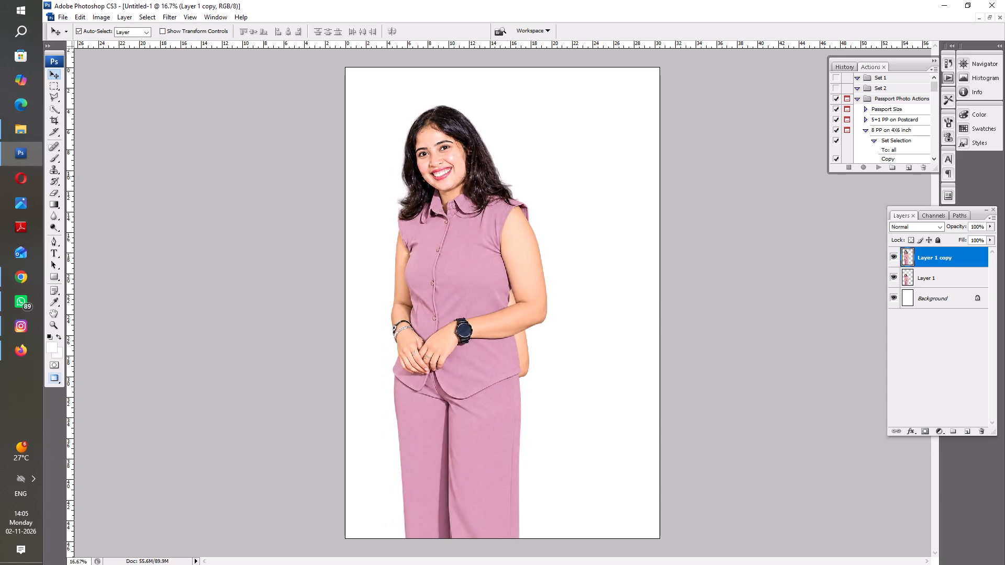
Turn the enlarged copy black and white with Hue/Saturation, setting Saturation to -100.
left_click_drag(936, 254, 936, 275)
left_click(101, 19)
left_click(101, 18)
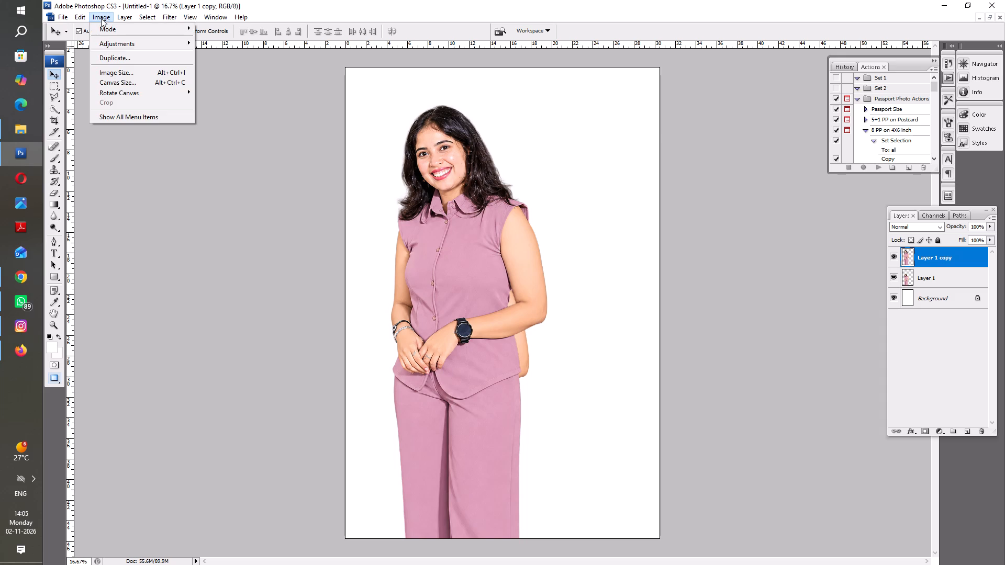
left_click(134, 45)
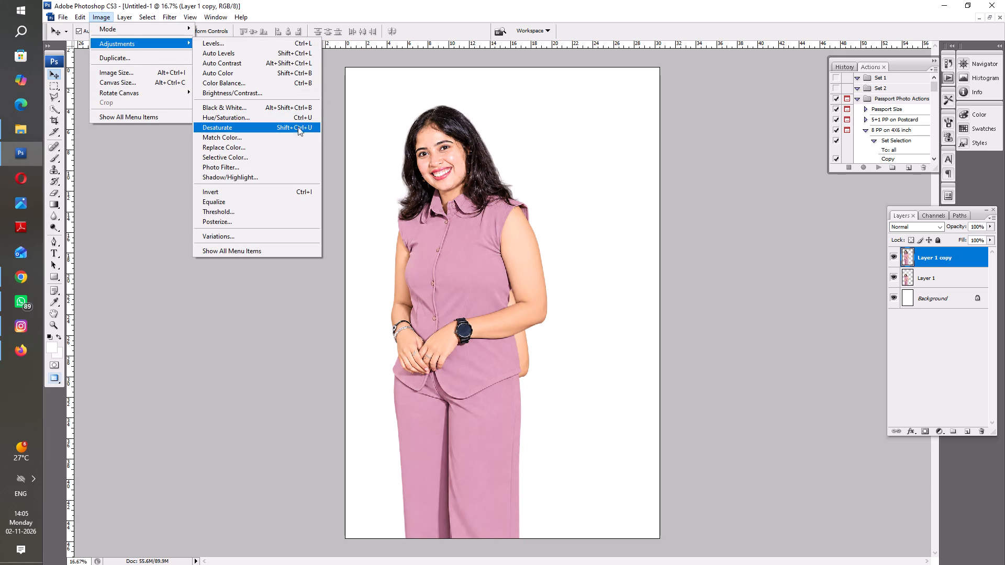
left_click(291, 116)
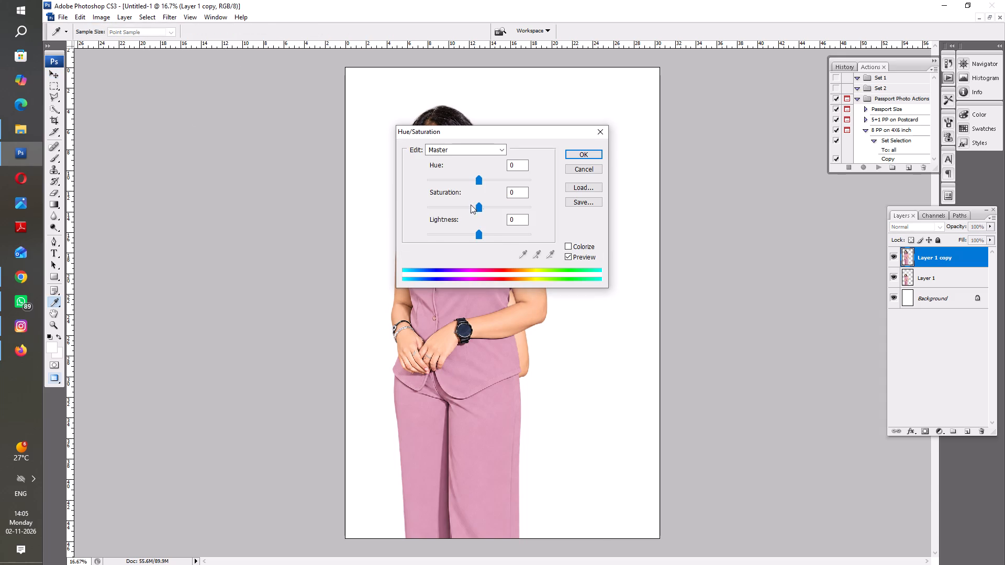
left_click_drag(470, 208, 453, 211)
left_click_drag(452, 211, 409, 217)
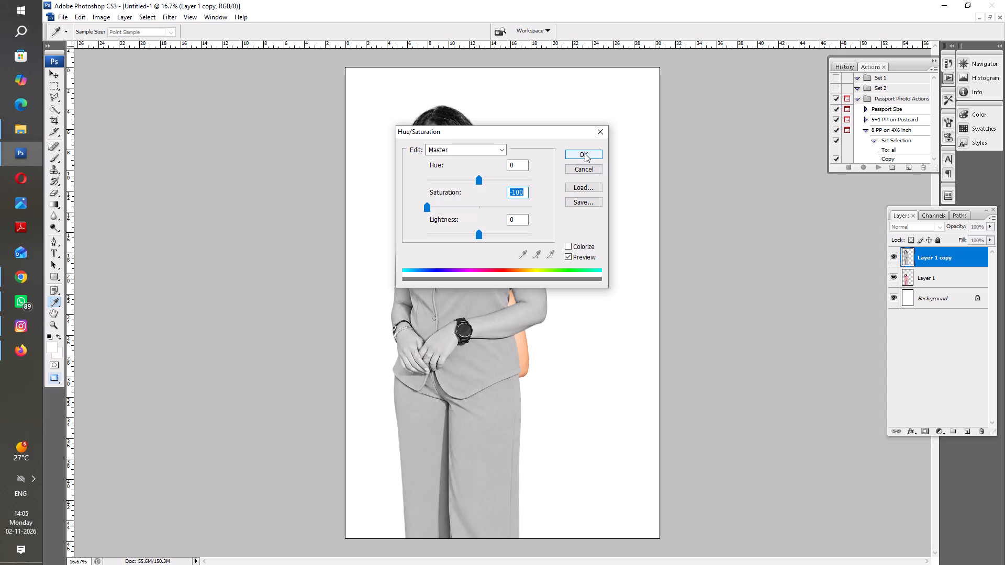
key("Return")
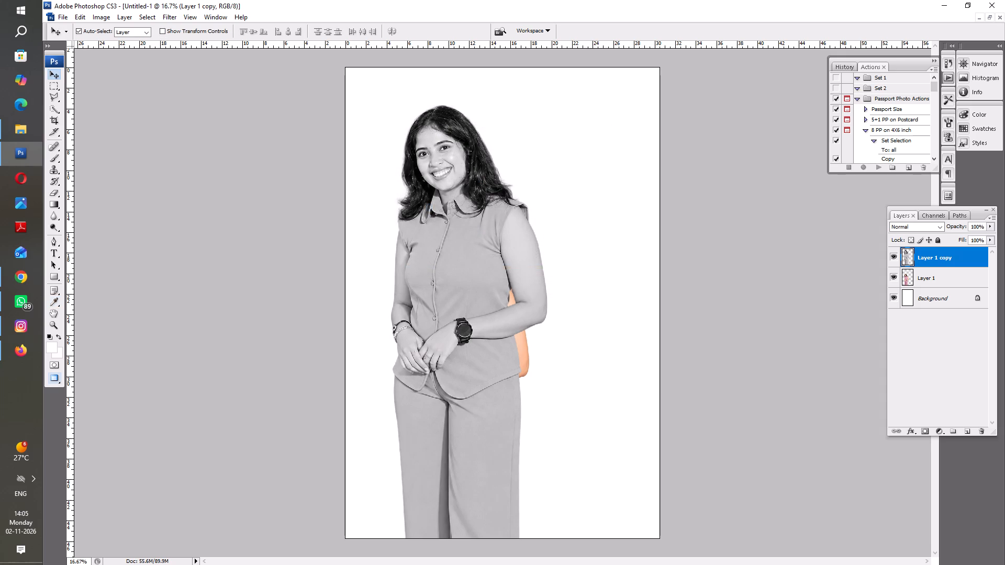
Nudge the black-and-white copy slightly down the page.
key("Down")
key("Down")
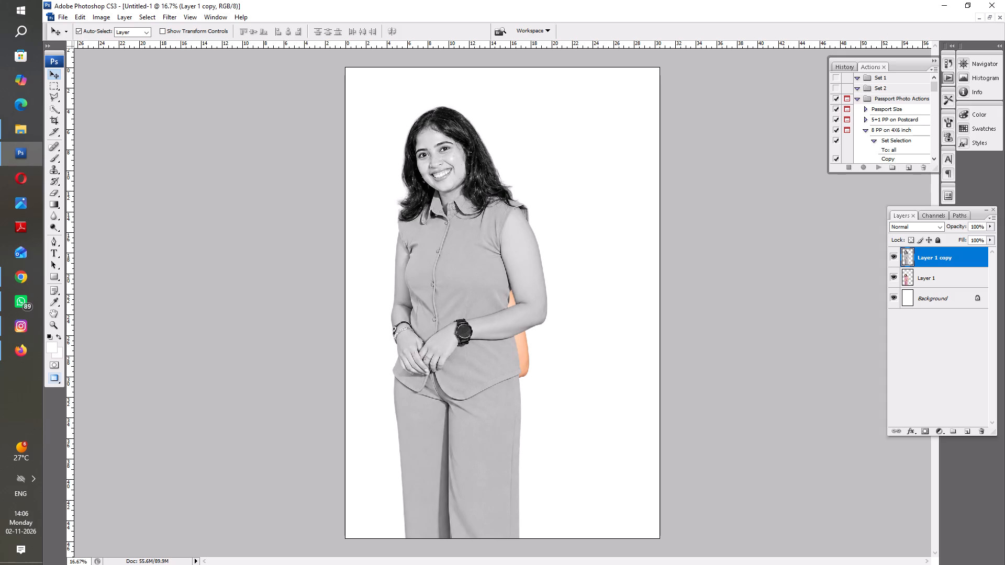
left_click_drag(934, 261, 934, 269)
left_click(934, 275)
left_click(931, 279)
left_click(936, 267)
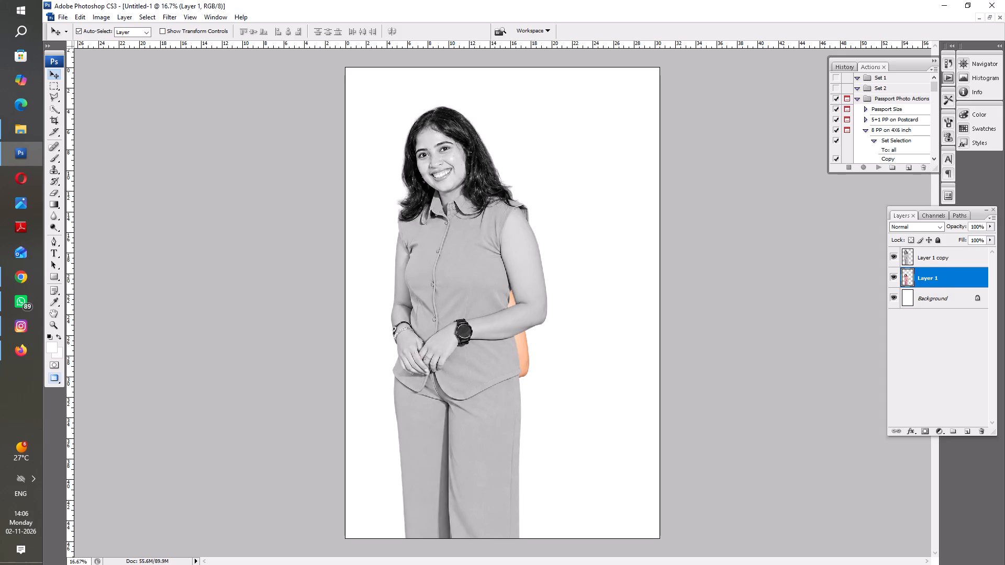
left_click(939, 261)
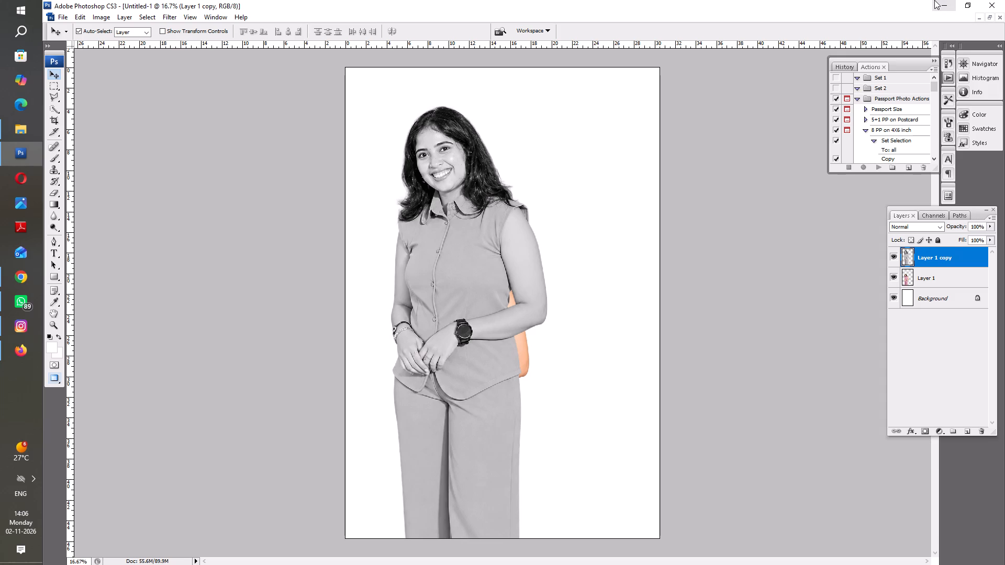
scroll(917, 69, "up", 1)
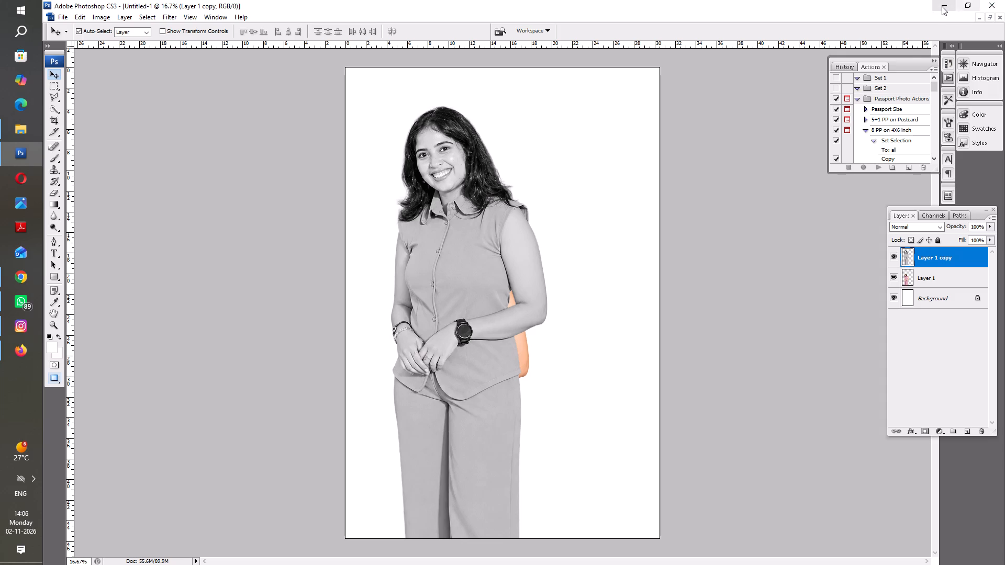